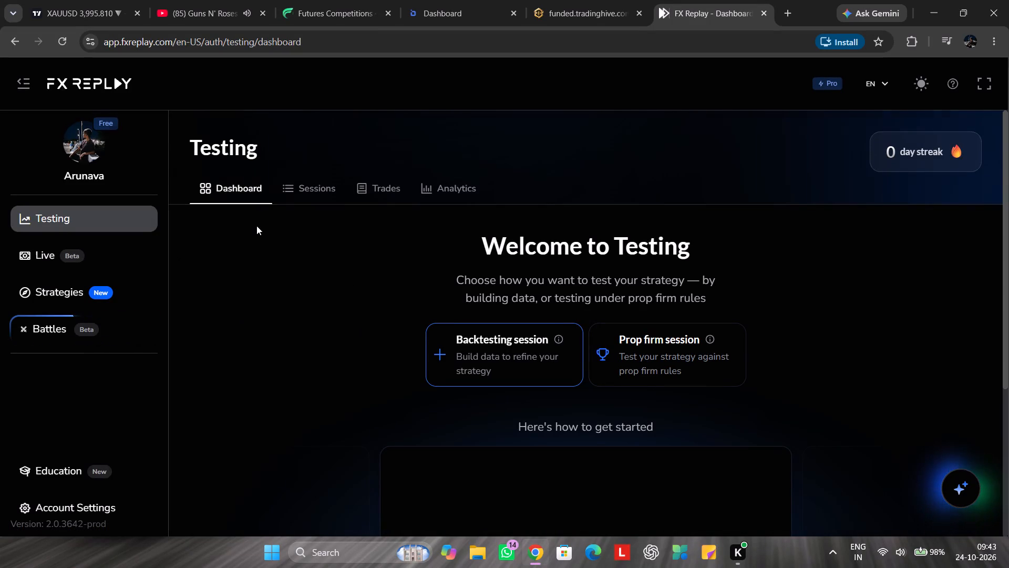
# Start creating a new backtesting session from the Testing dashboard.
pyautogui.click(933, 160)
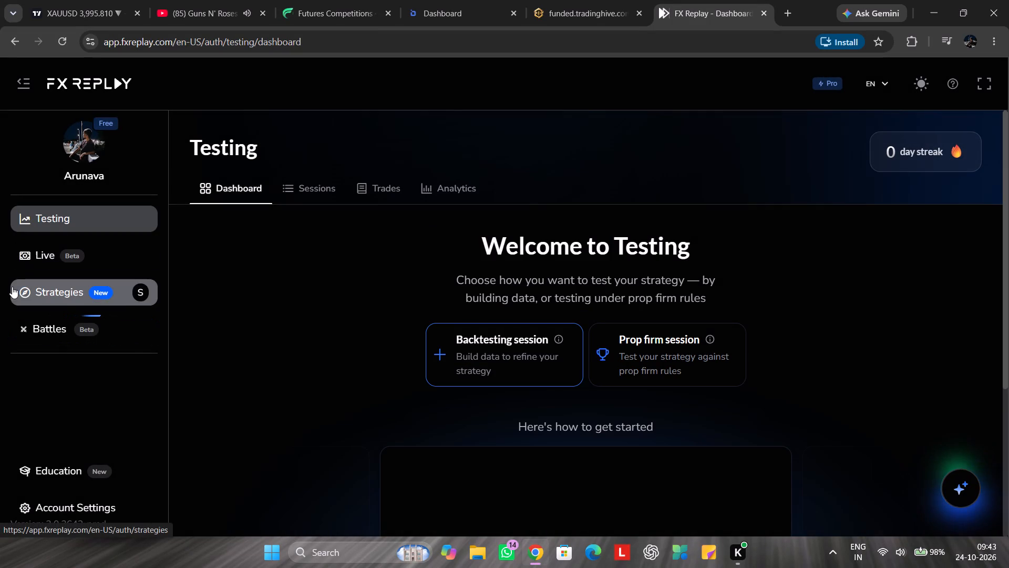
pyautogui.click(100, 217)
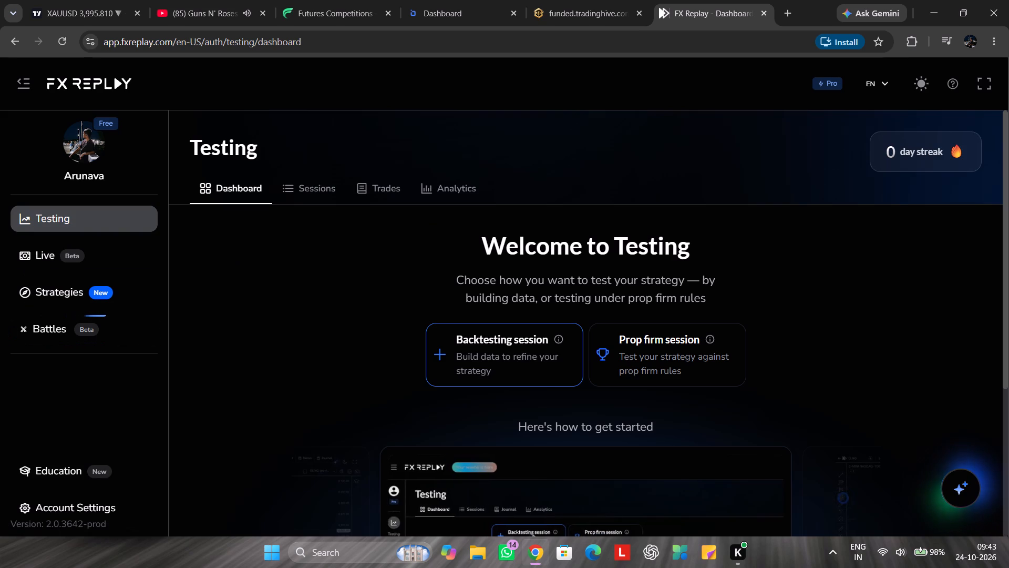
pyautogui.click(485, 370)
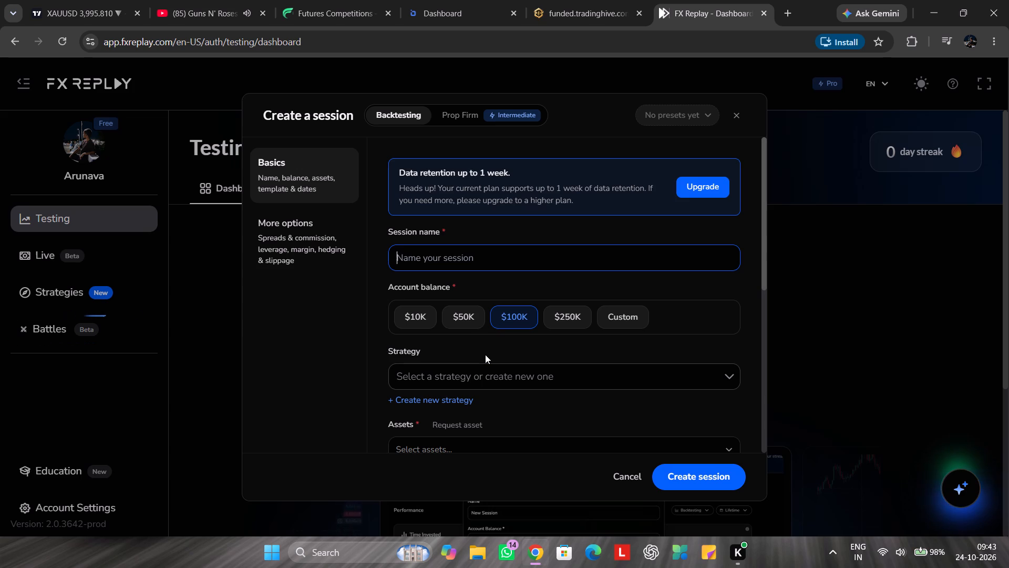
# Name the session "XAUUSD NYC AND LONDON".
pyautogui.scroll(-4, 485, 354)
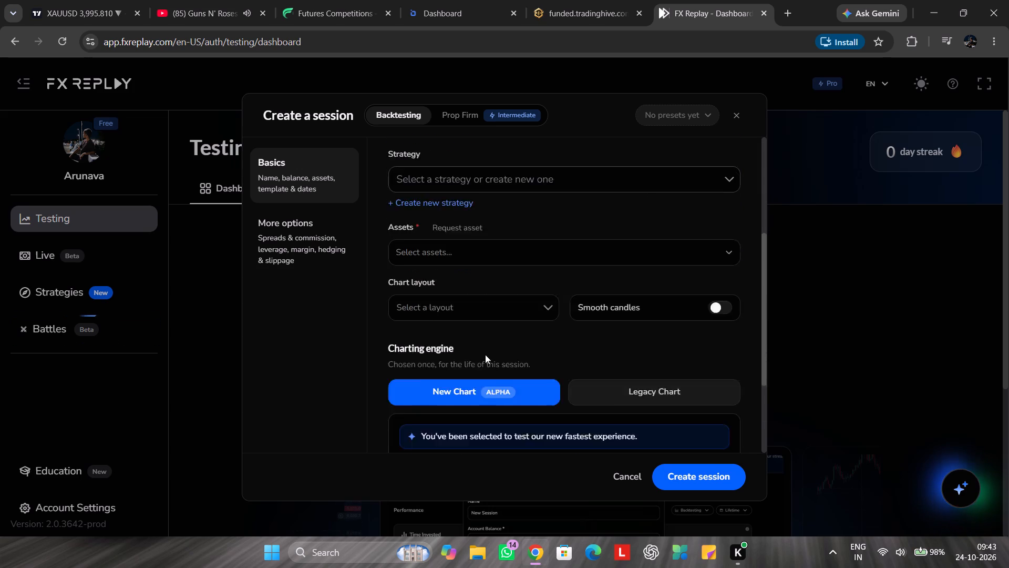
pyautogui.scroll(-3, 485, 354)
pyautogui.scroll(5, 485, 354)
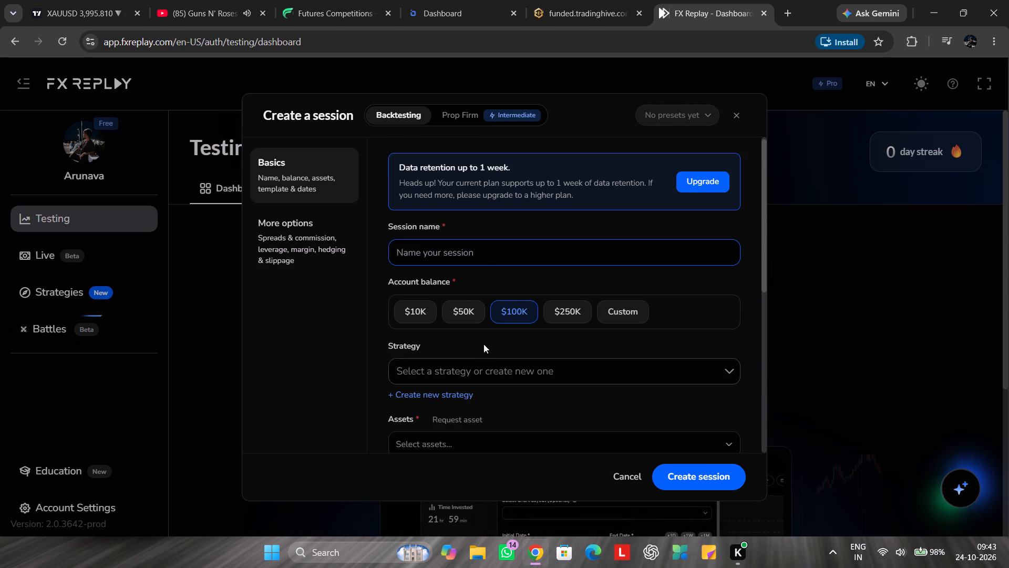
pyautogui.click(499, 254)
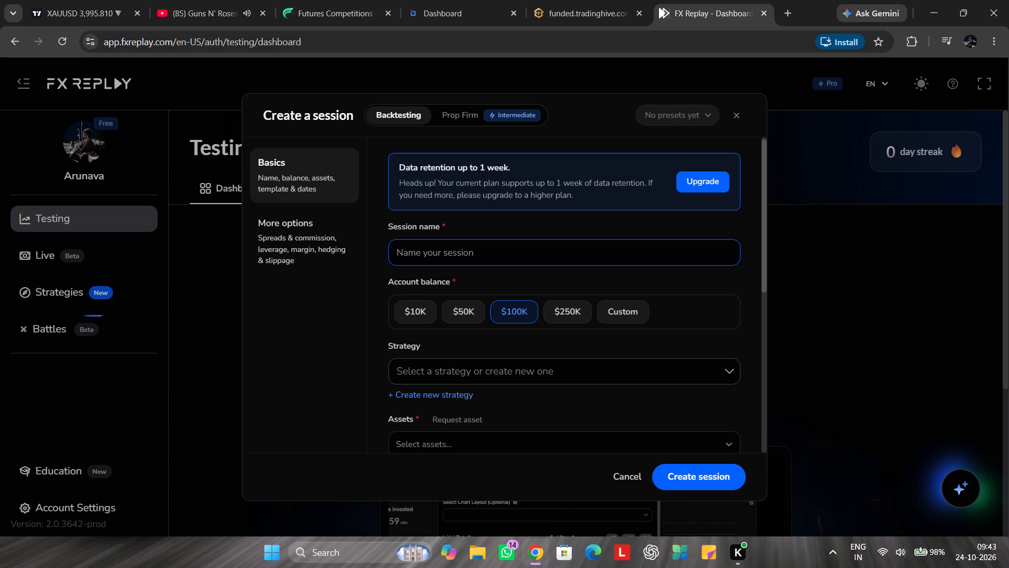
pyautogui.write('XA')
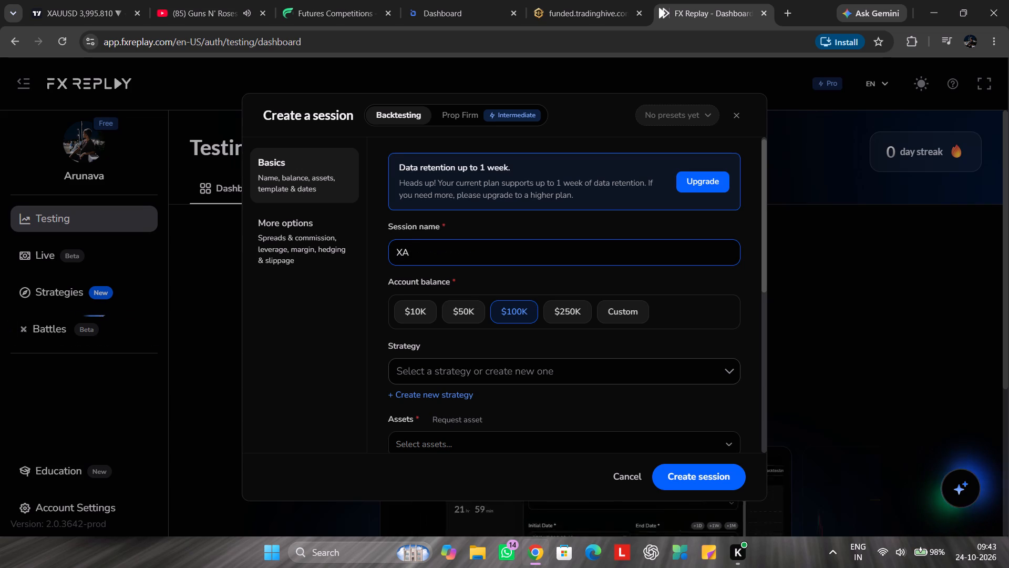
pyautogui.write('UUSD')
pyautogui.press('space')
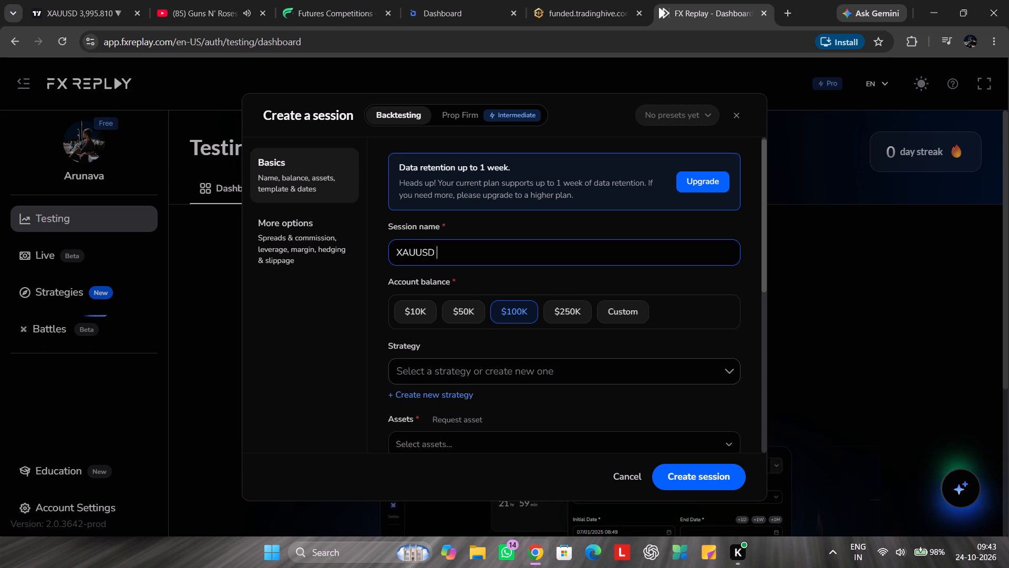
pyautogui.write('NYC AND')
pyautogui.press('space')
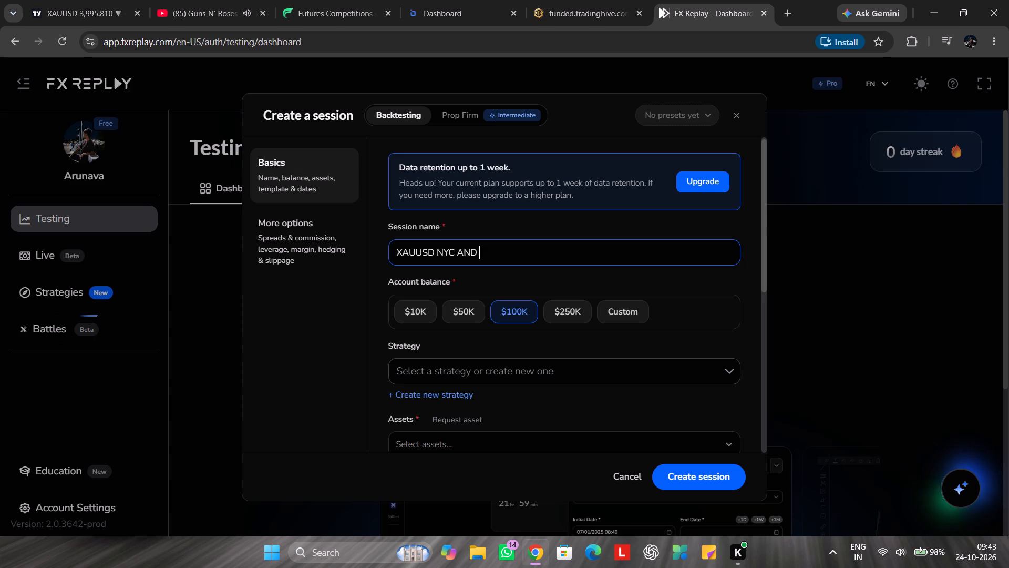
pyautogui.write('LONDON')
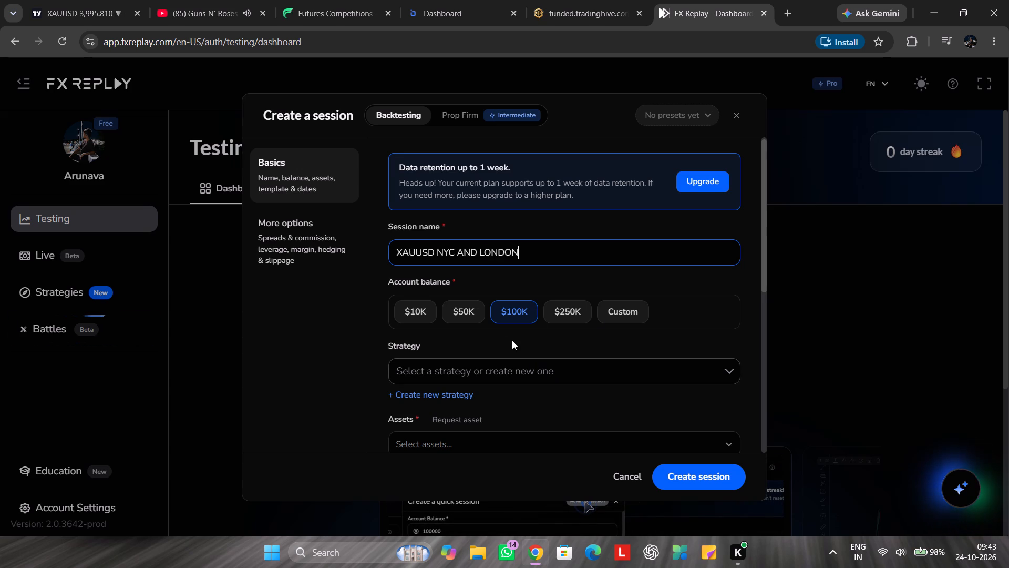
# Set the session's account balance to $50K.
pyautogui.click(418, 305)
pyautogui.scroll(-2, 512, 283)
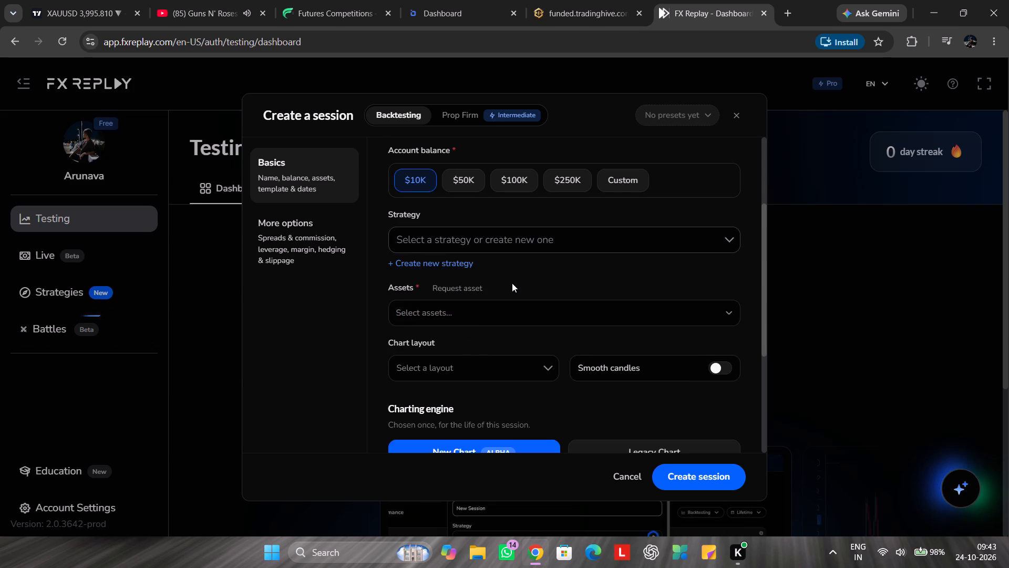
pyautogui.click(460, 177)
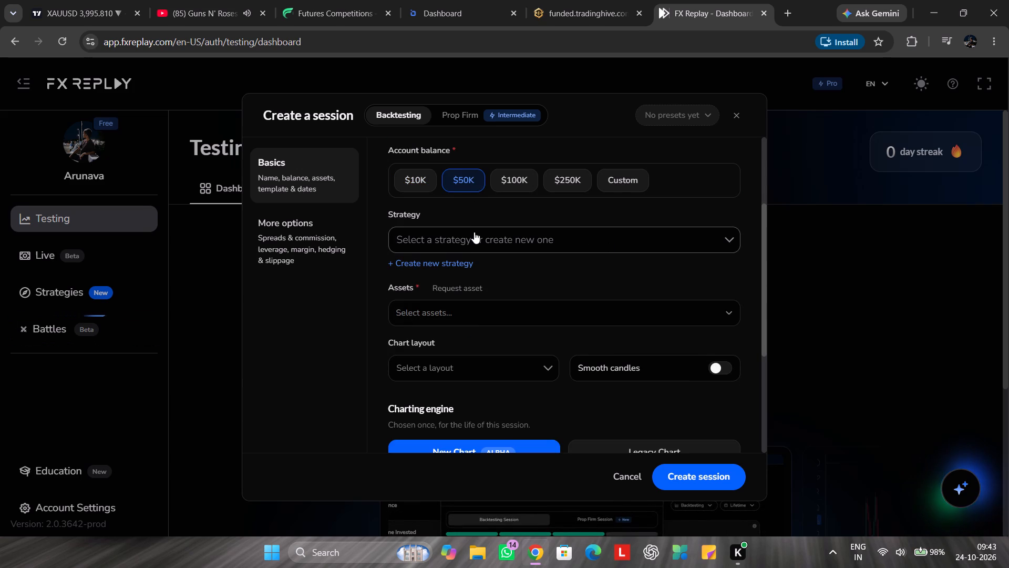
# Create a new strategy named "liquidity sweep+smc+ob+fvg" for the session.
pyautogui.click(474, 232)
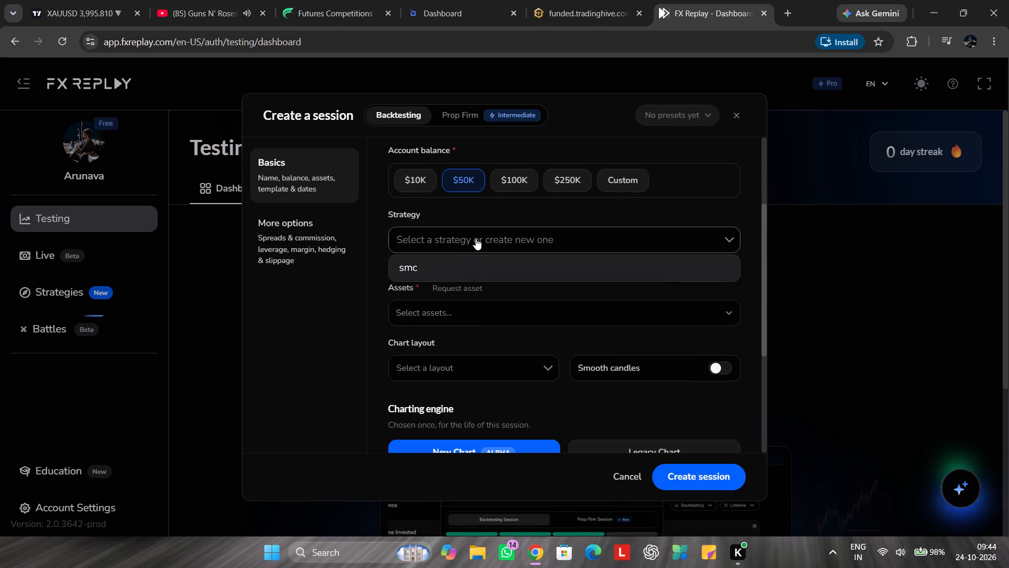
pyautogui.click(476, 238)
pyautogui.click(412, 265)
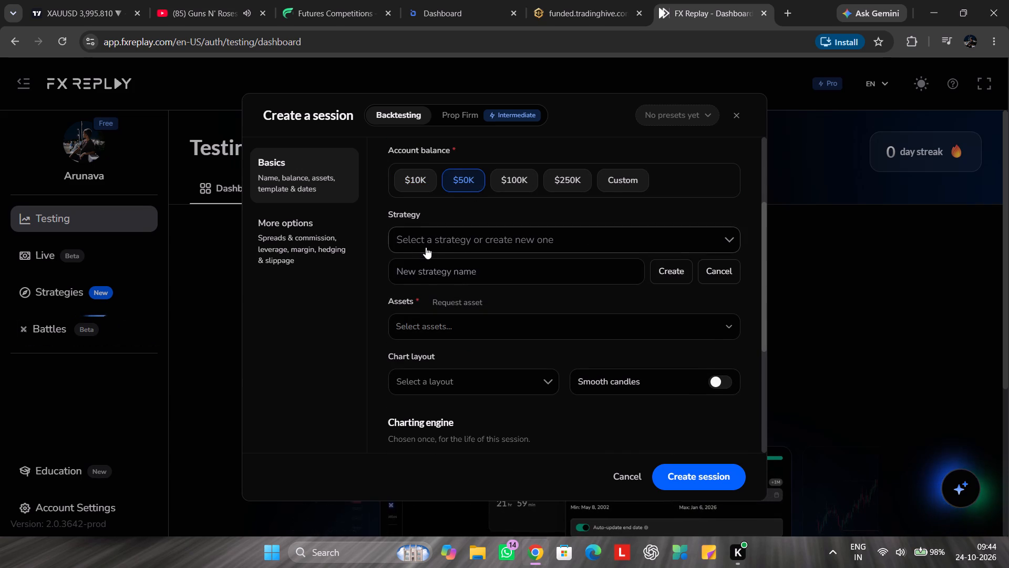
pyautogui.click(426, 267)
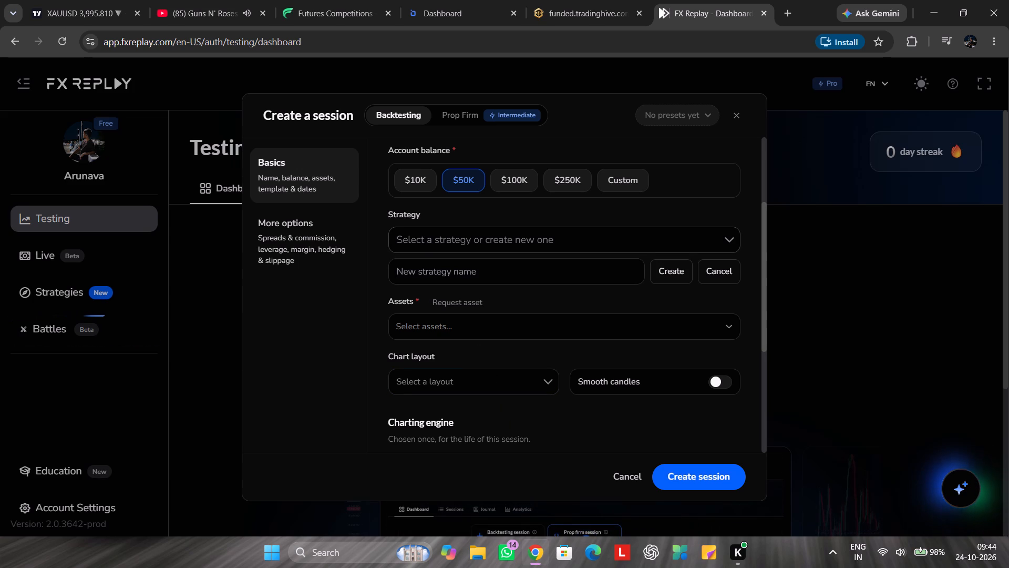
pyautogui.write('liqui')
pyautogui.write('dity swppe')
pyautogui.press('BackSpace')
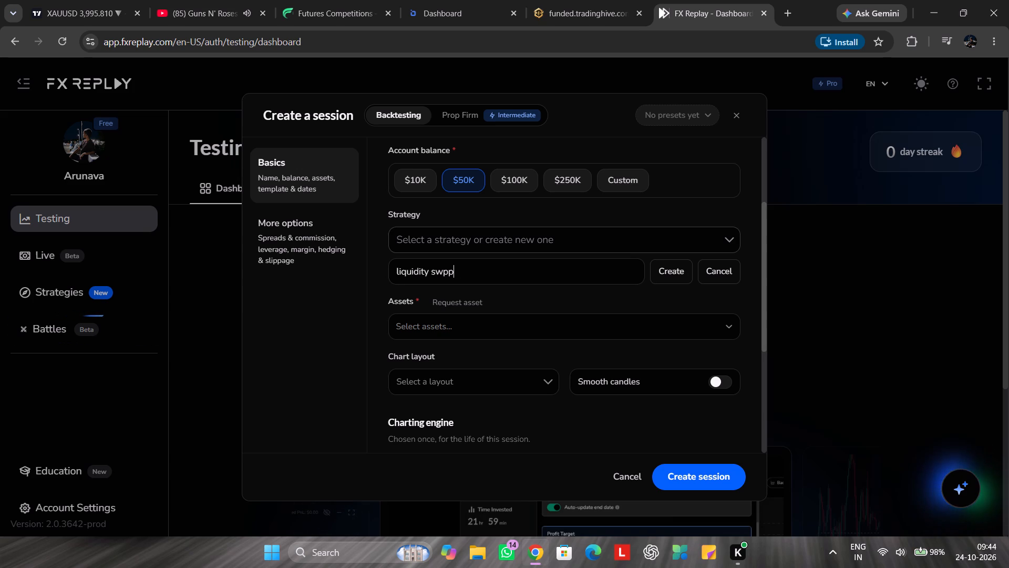
pyautogui.press('BackSpace')
pyautogui.press('BackSpace')
pyautogui.write('eep')
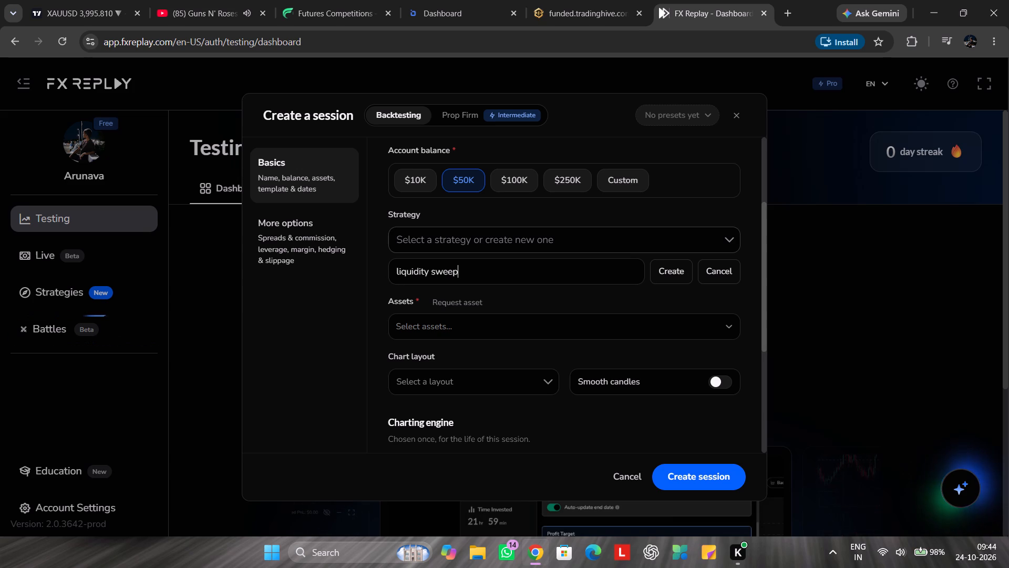
pyautogui.press('space')
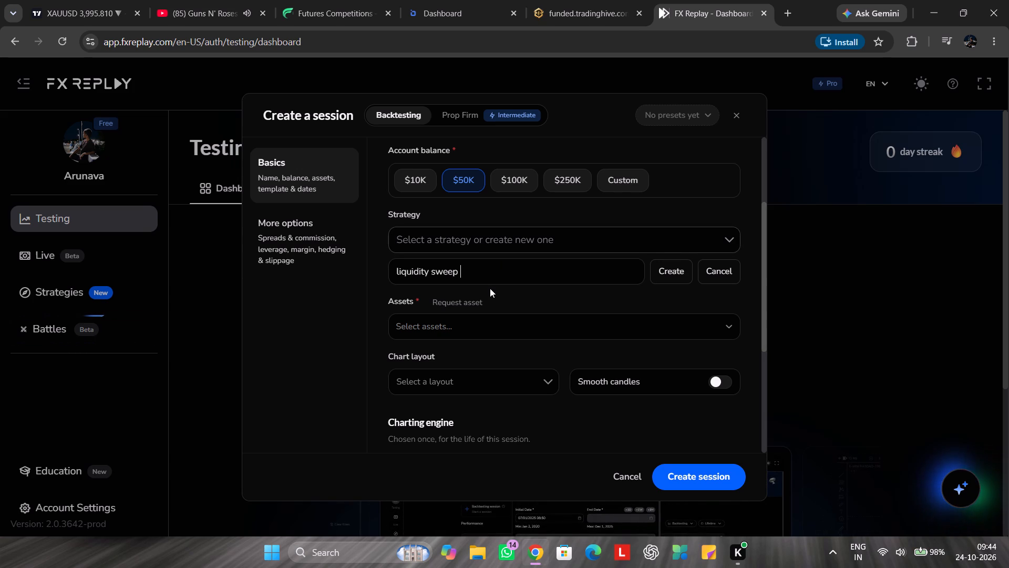
pyautogui.write('with')
pyautogui.press('space')
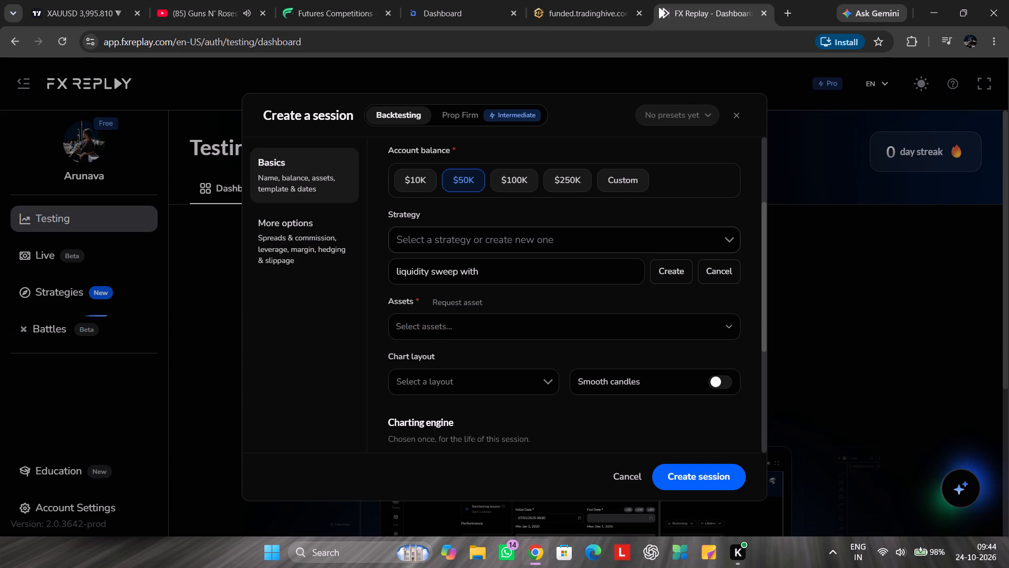
pyautogui.write('smc')
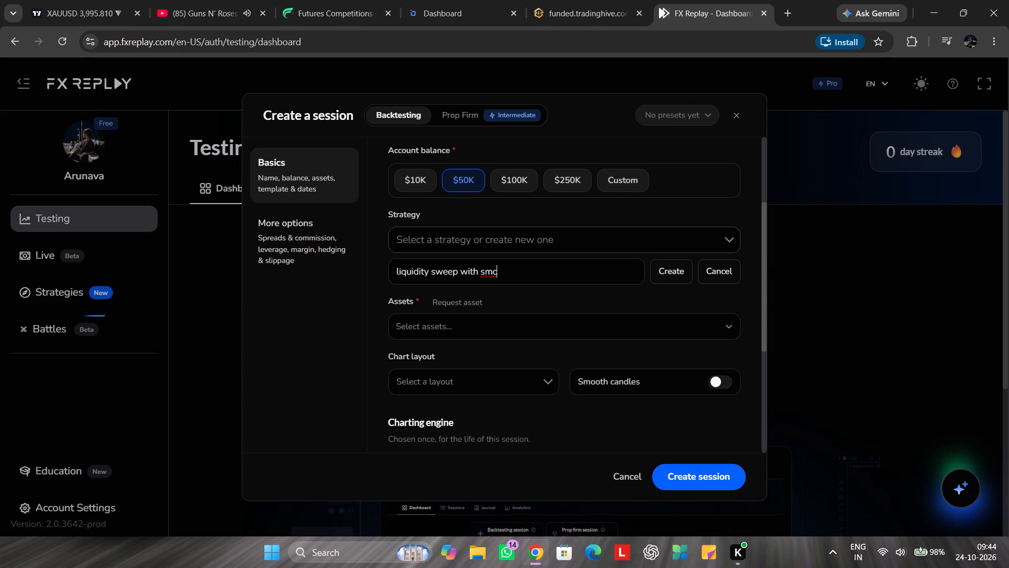
pyautogui.press('space')
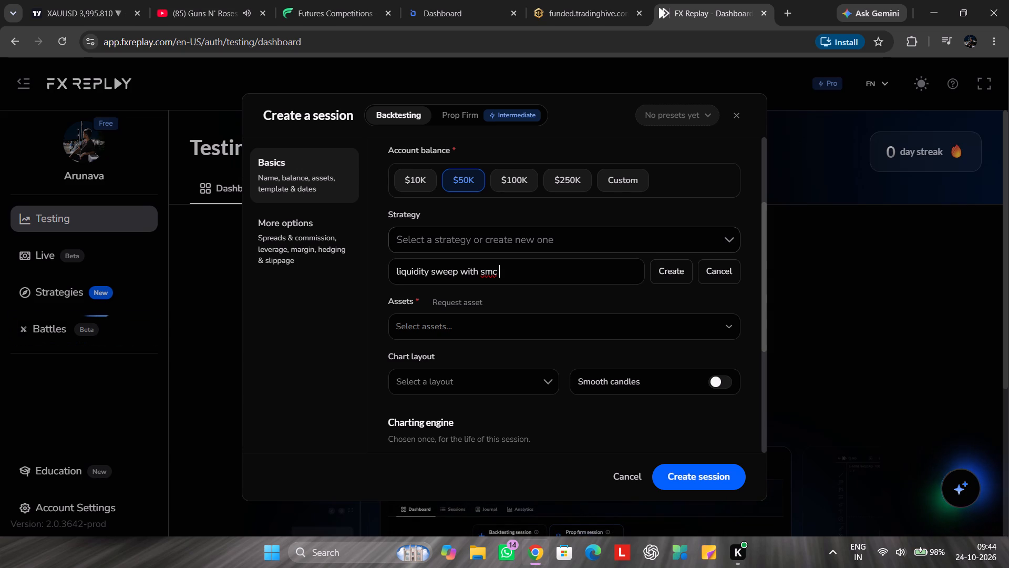
pyautogui.press('BackSpace')
pyautogui.press('BackSpace')
pyautogui.press('BackSpace')
pyautogui.press('BackSpace')
pyautogui.press('BackSpace')
pyautogui.press('BackSpace')
pyautogui.press('BackSpace')
pyautogui.press('BackSpace')
pyautogui.press('BackSpace')
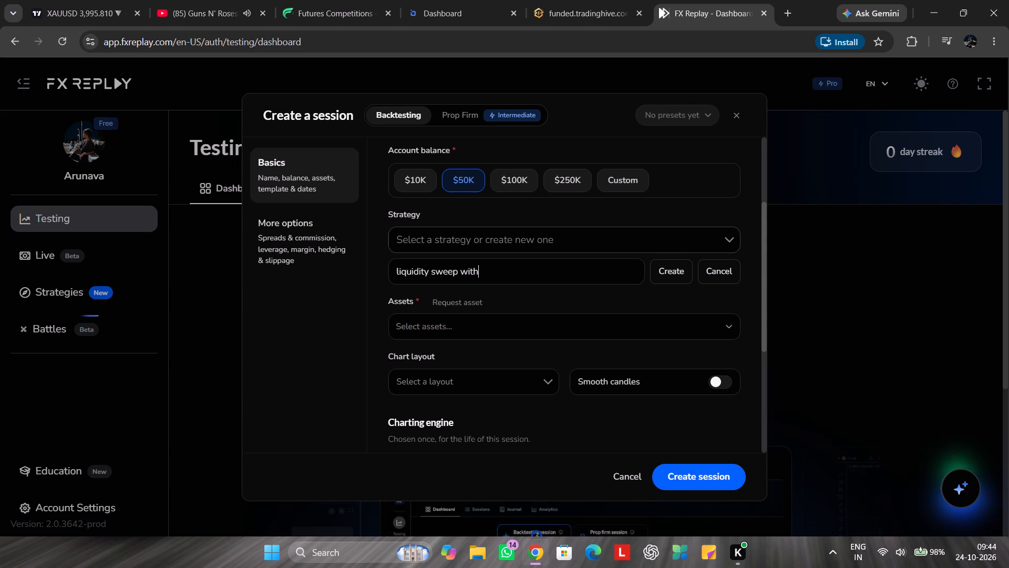
pyautogui.press('BackSpace')
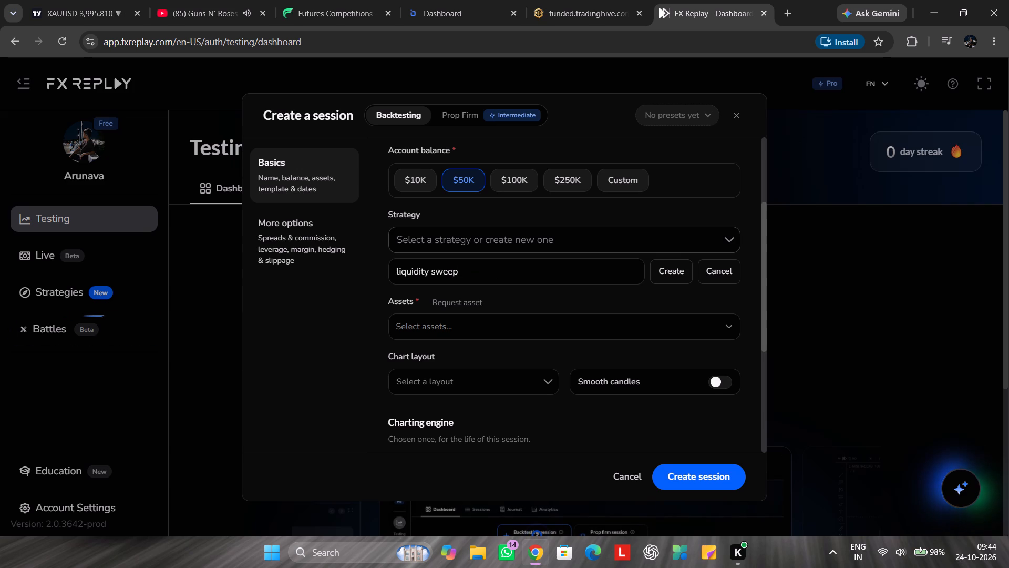
pyautogui.hotkey('shift', '+')
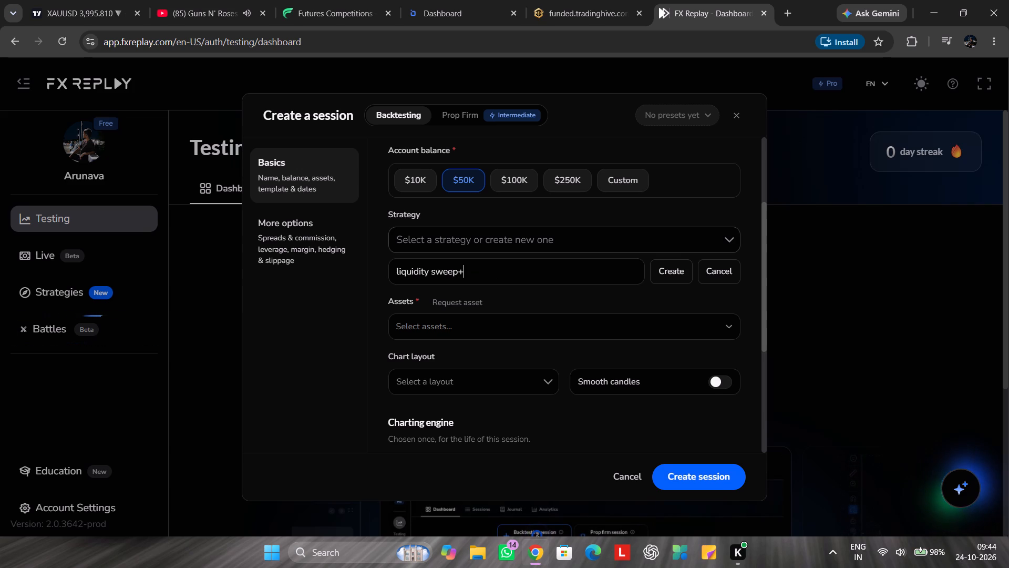
pyautogui.write('smc')
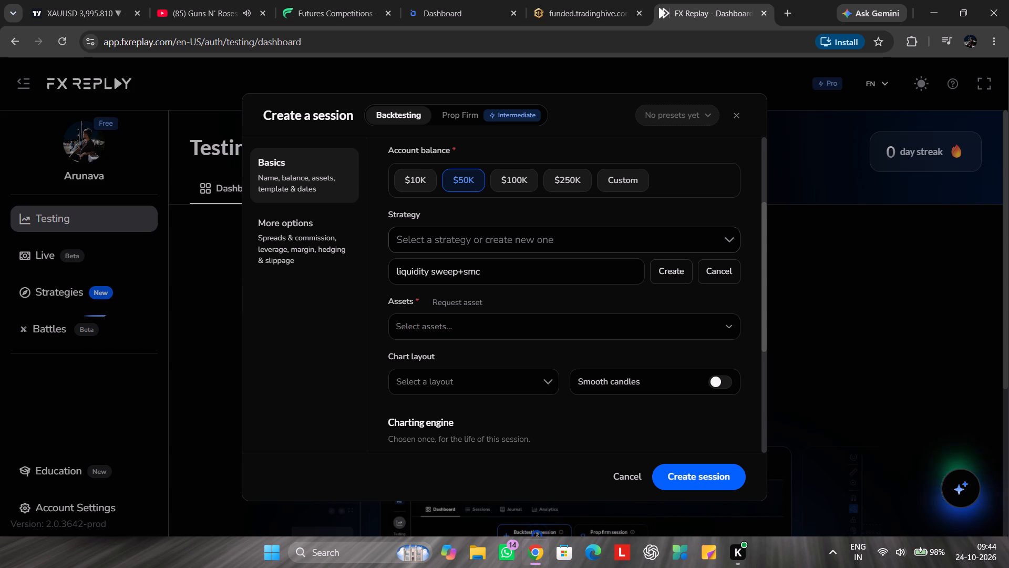
pyautogui.hotkey('shift', '+')
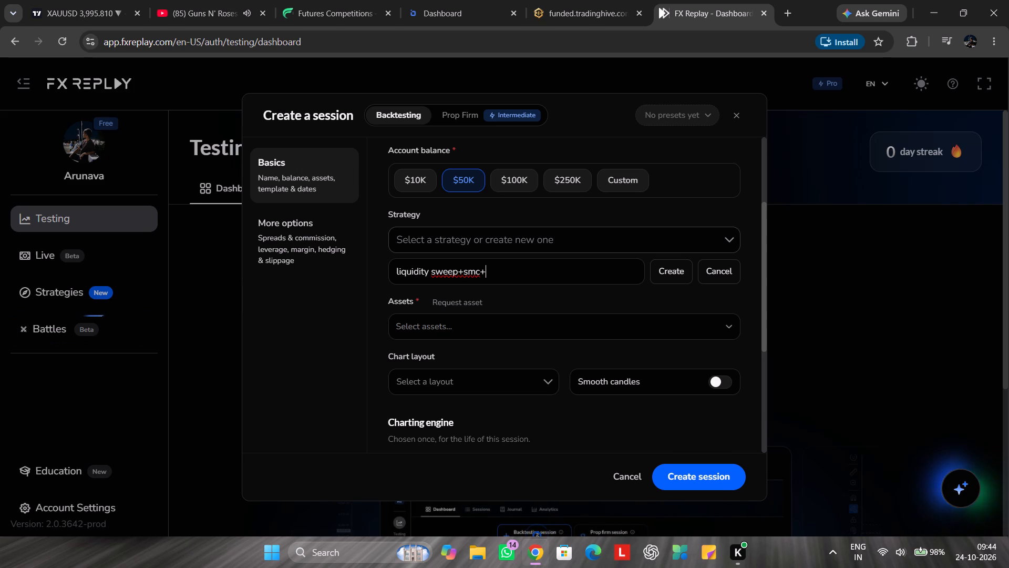
pyautogui.write('obb')
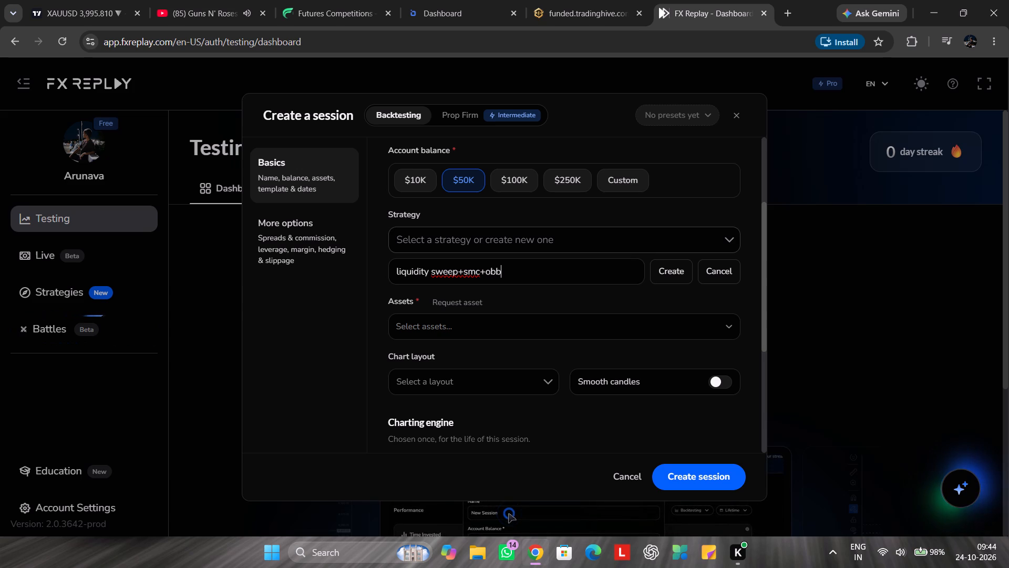
pyautogui.press('BackSpace')
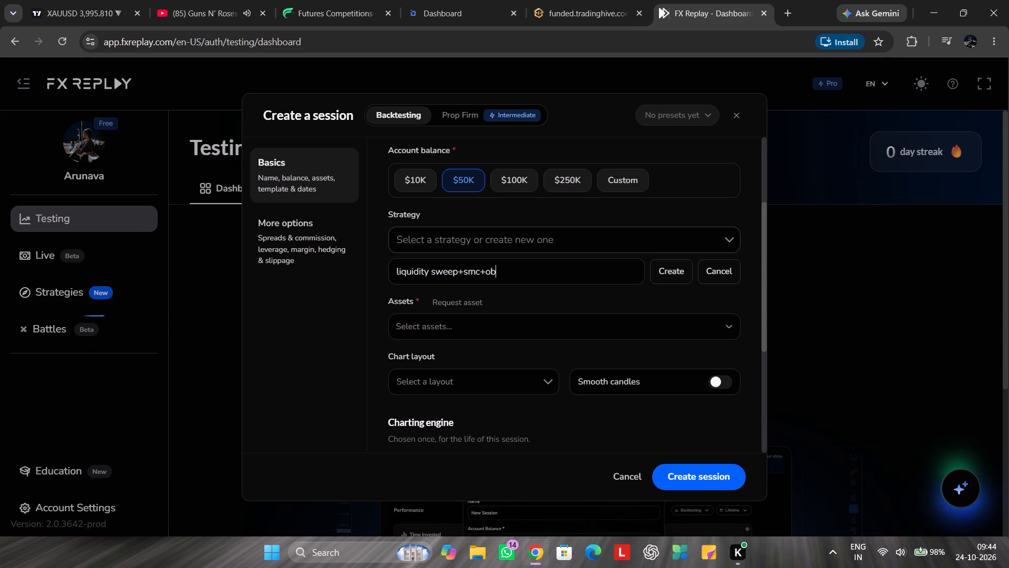
pyautogui.hotkey('shift', '+')
pyautogui.write('fvg')
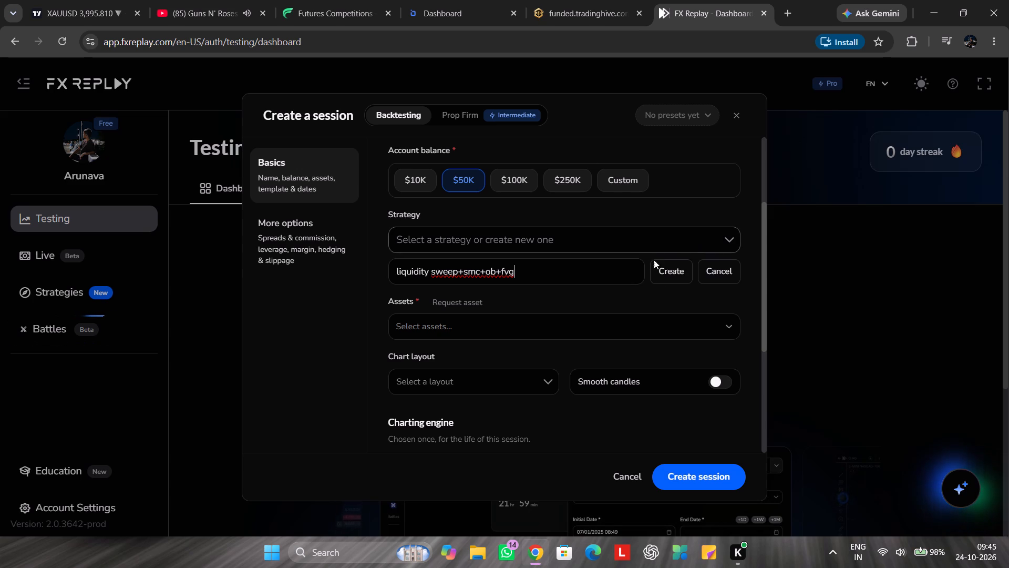
pyautogui.click(673, 278)
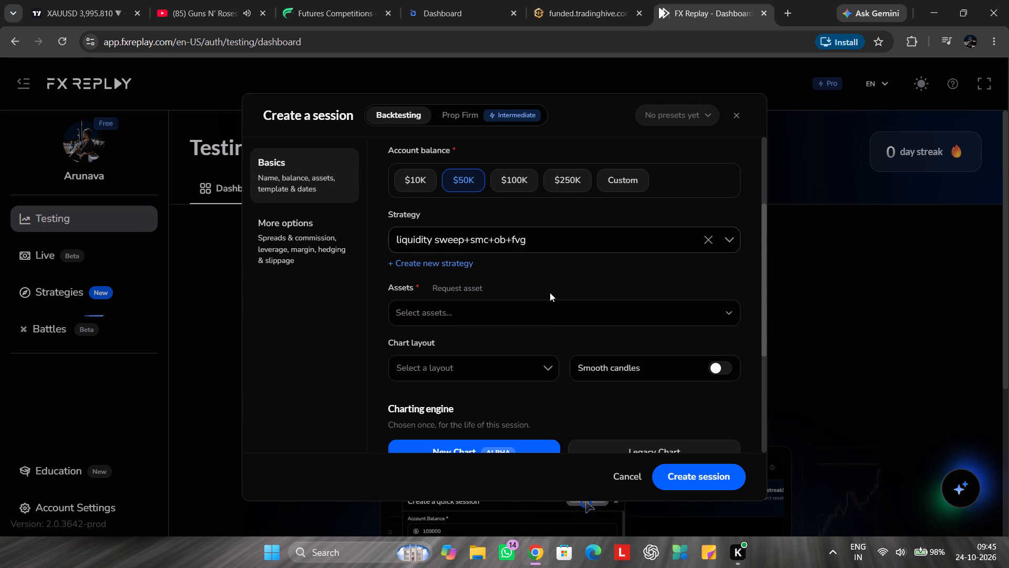
# Add the XAUUSD Gold / US Dollar asset with the red-and-white cross icon from the Metals category to the session.
pyautogui.scroll(-1, 550, 292)
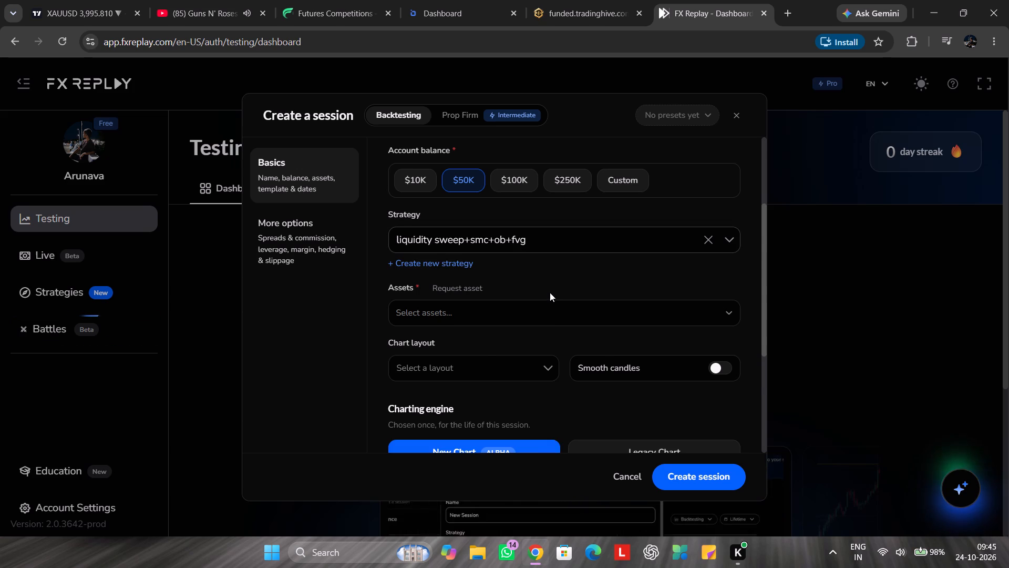
pyautogui.click(532, 246)
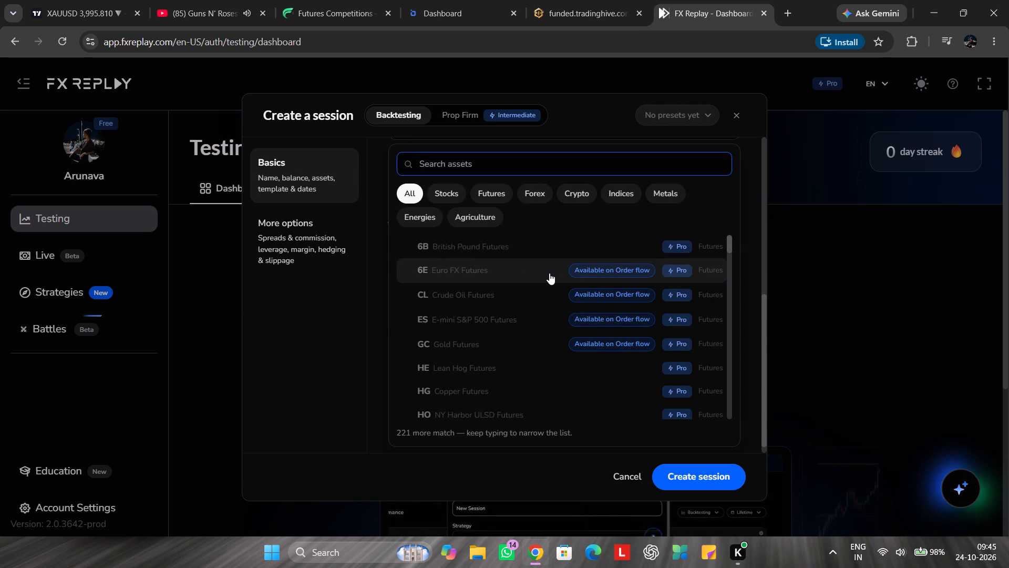
pyautogui.scroll(-5, 536, 273)
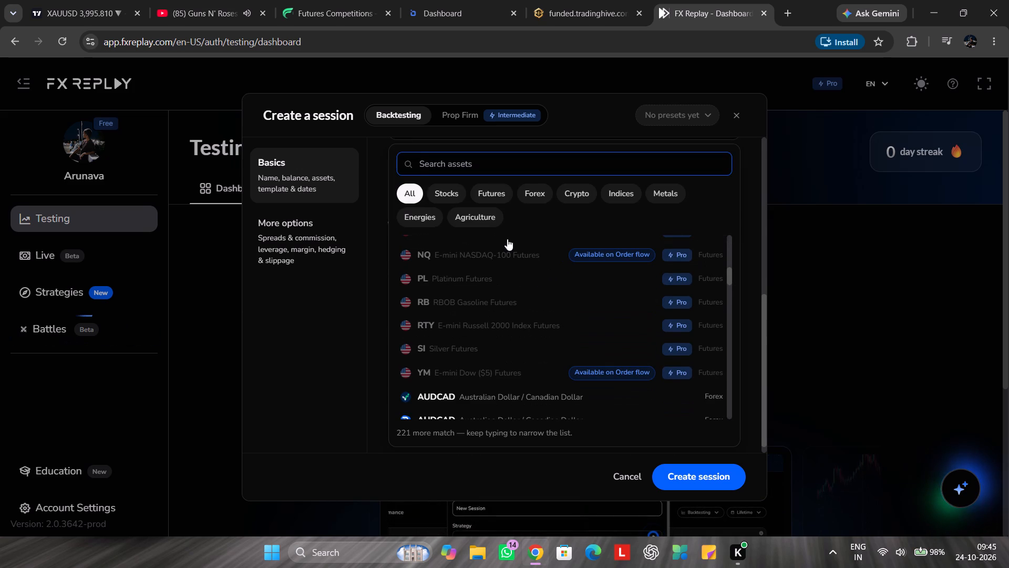
pyautogui.click(663, 191)
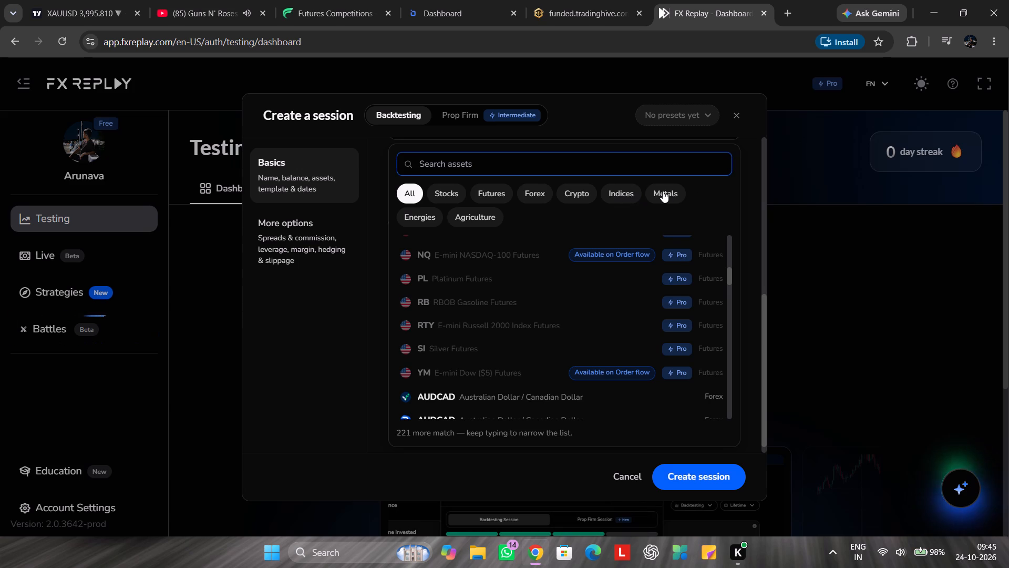
pyautogui.scroll(-2, 472, 260)
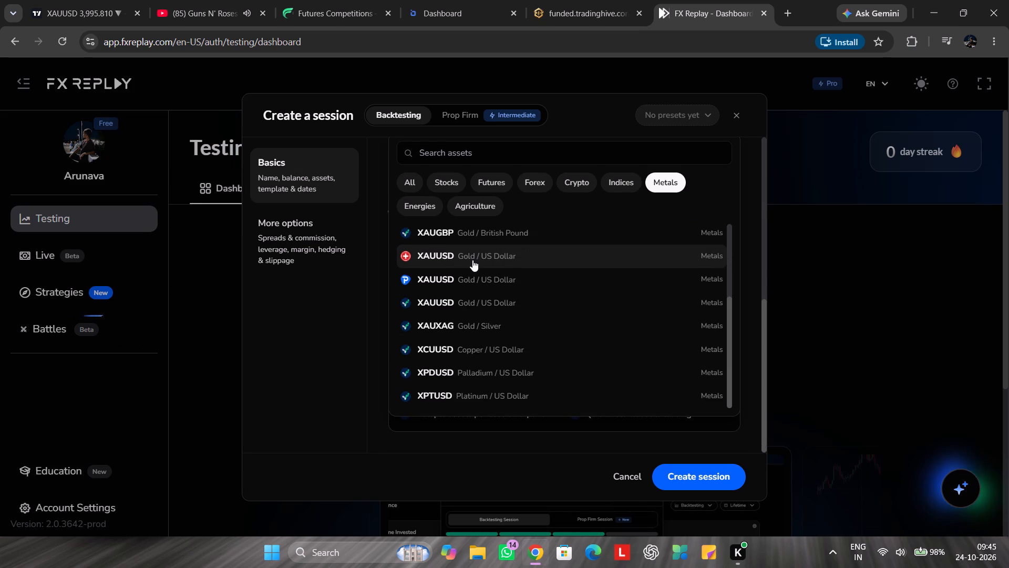
pyautogui.click(472, 260)
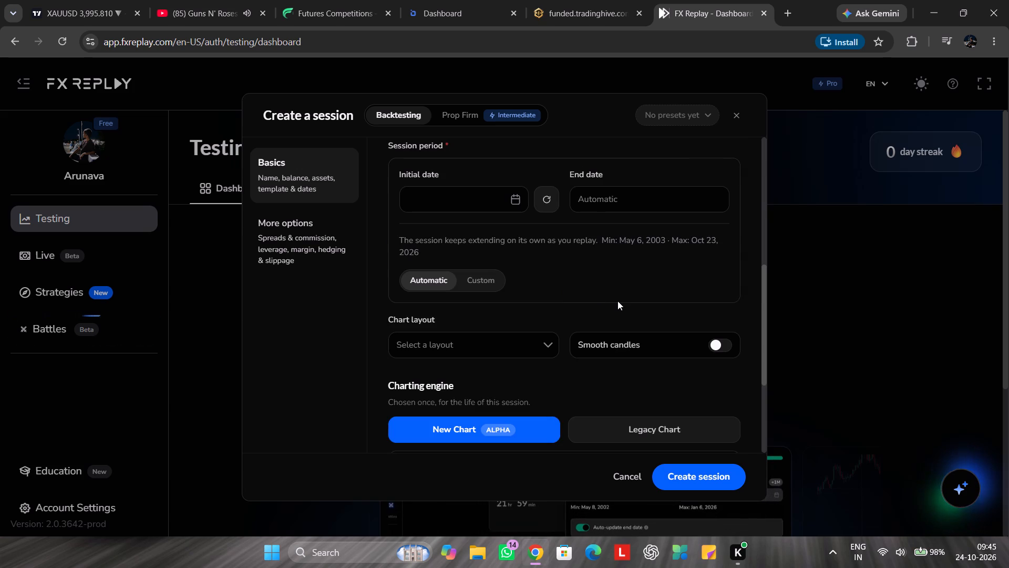
# Set the session period's initial date to 01/01/2025 09:45.
pyautogui.scroll(1, 500, 258)
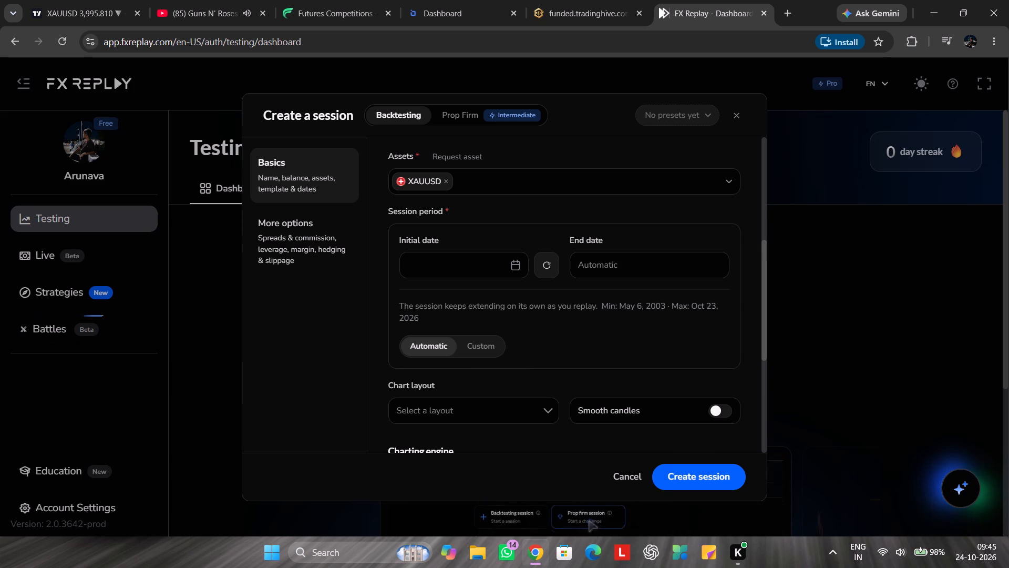
pyautogui.click(515, 261)
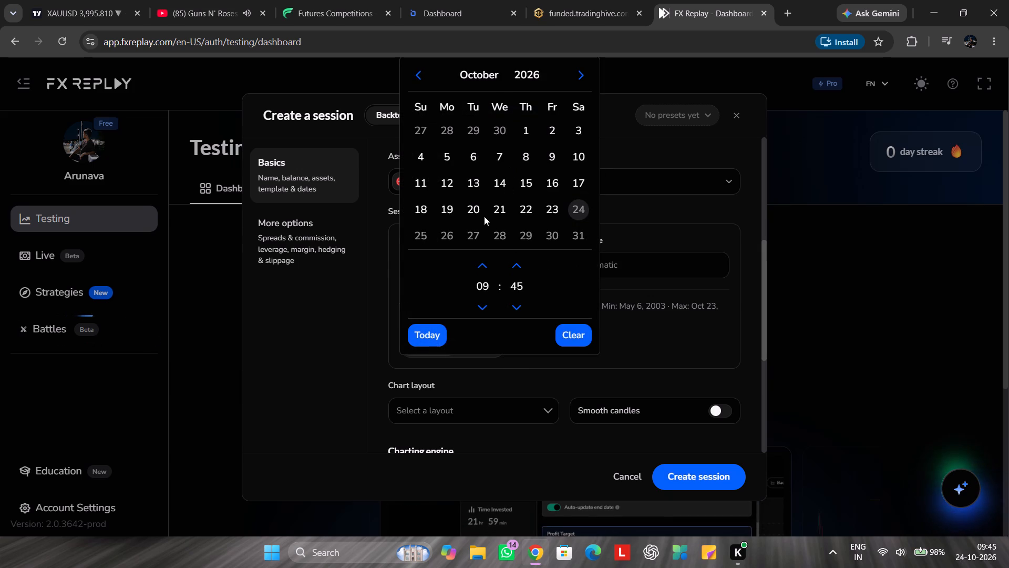
pyautogui.click(703, 196)
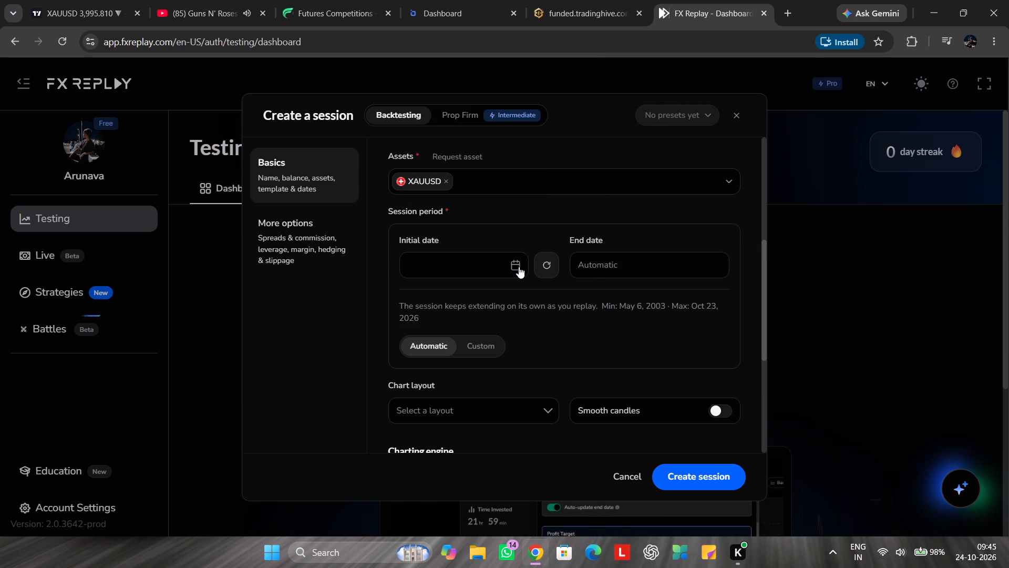
pyautogui.click(519, 267)
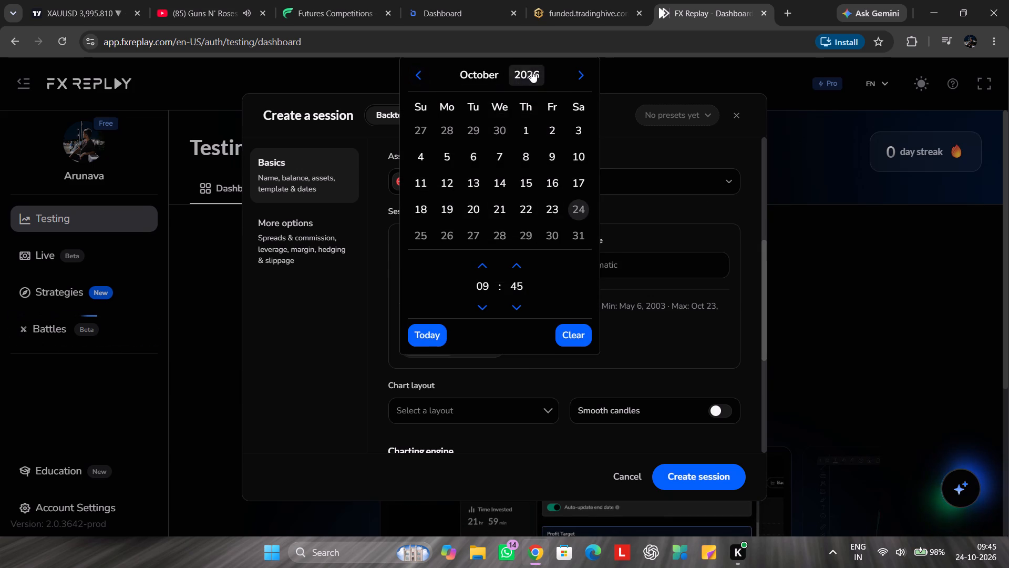
pyautogui.click(532, 68)
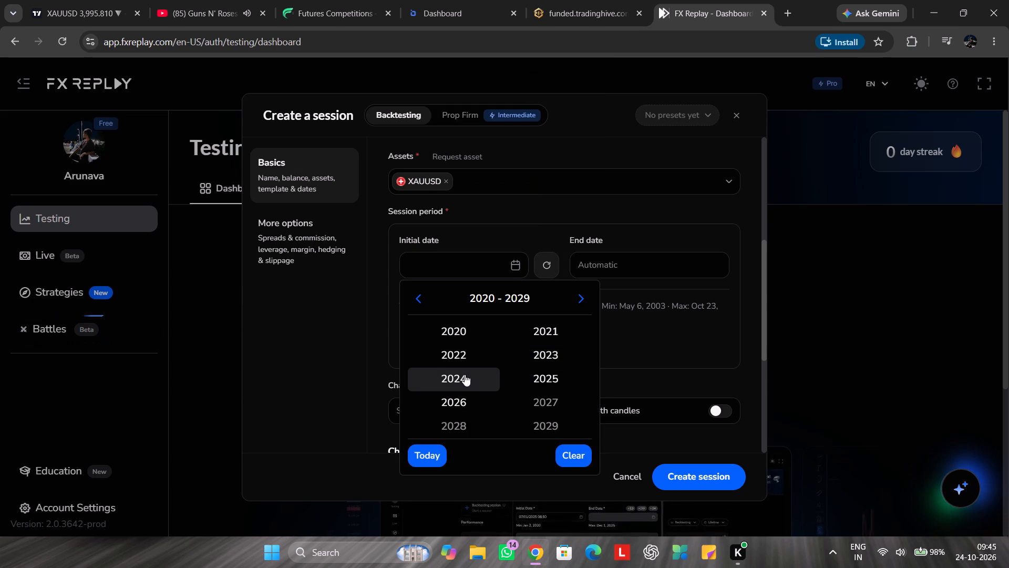
pyautogui.click(536, 376)
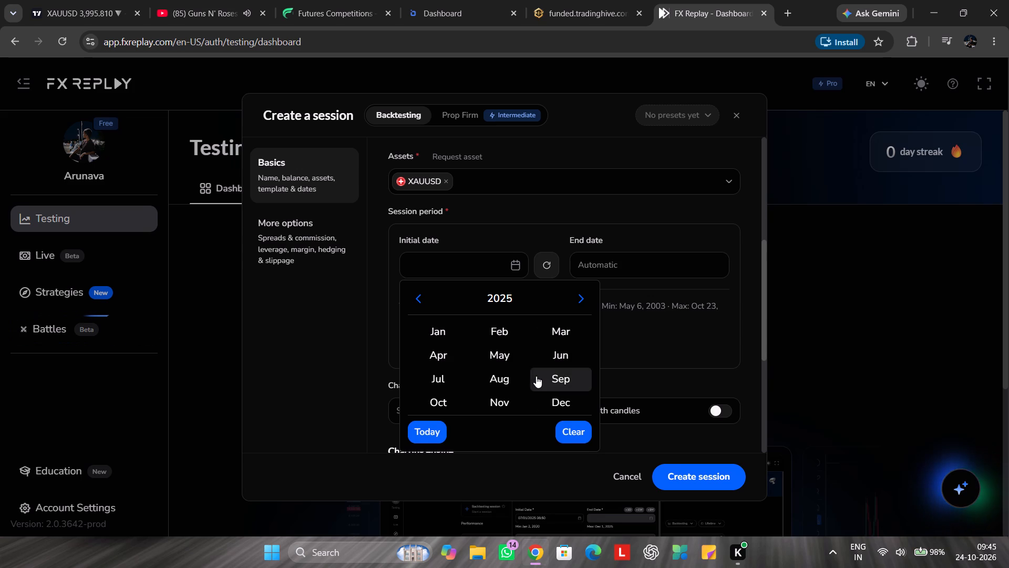
pyautogui.click(451, 328)
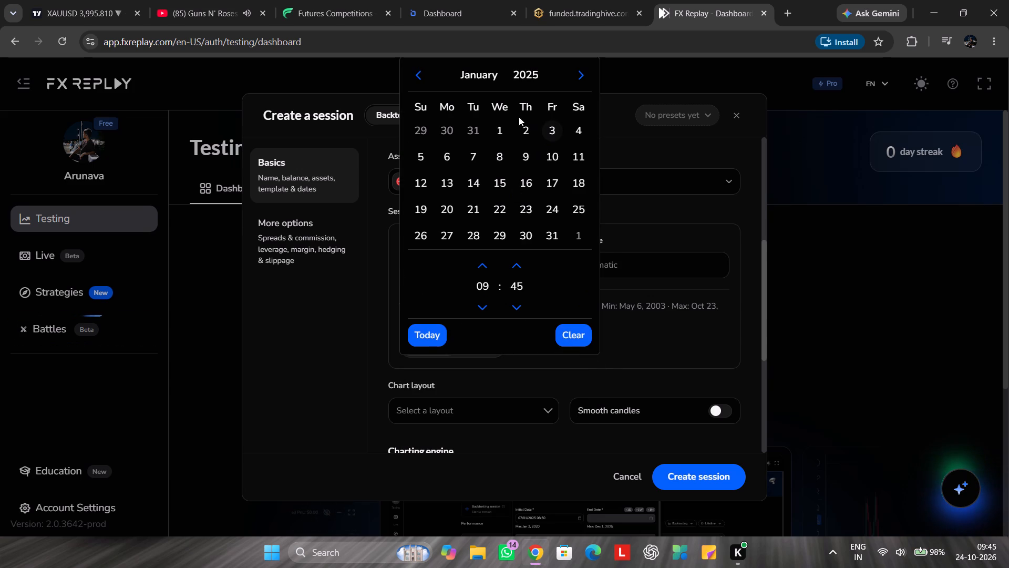
pyautogui.click(495, 131)
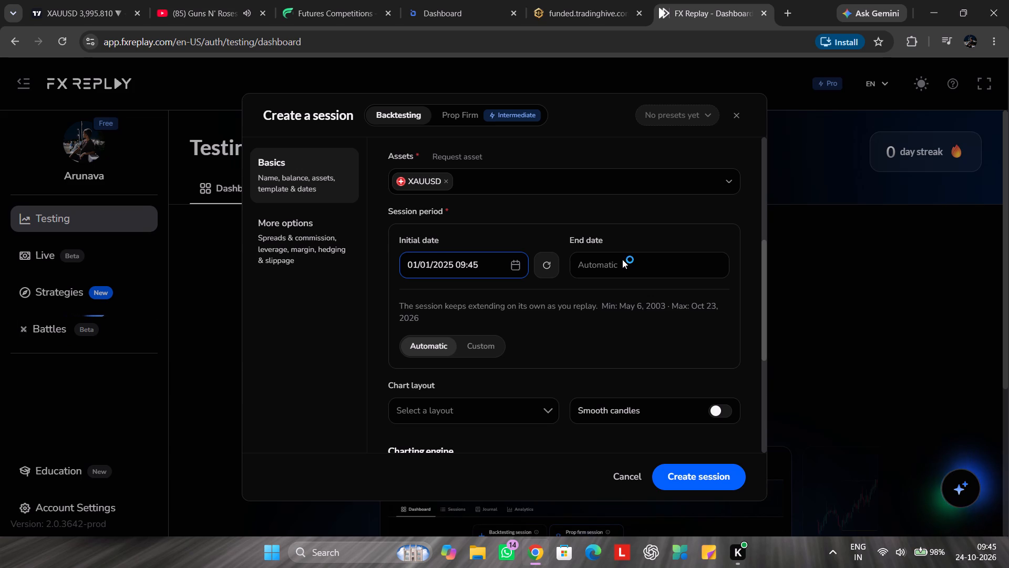
pyautogui.click(614, 261)
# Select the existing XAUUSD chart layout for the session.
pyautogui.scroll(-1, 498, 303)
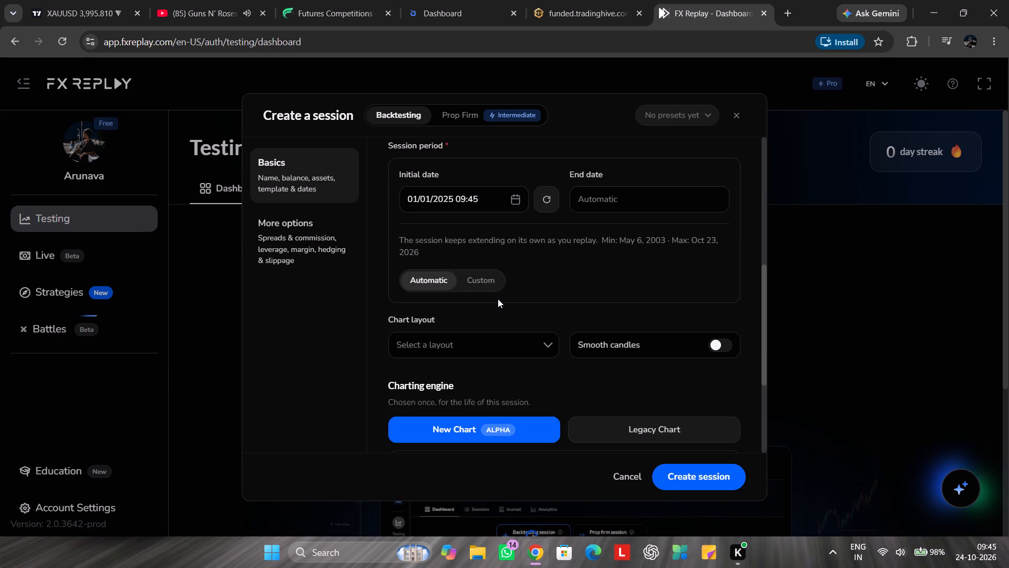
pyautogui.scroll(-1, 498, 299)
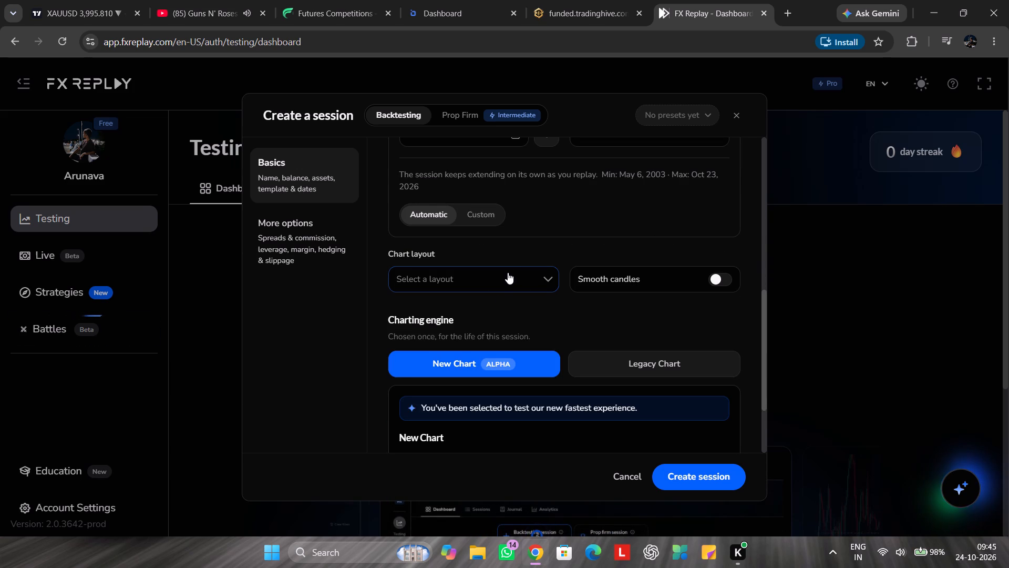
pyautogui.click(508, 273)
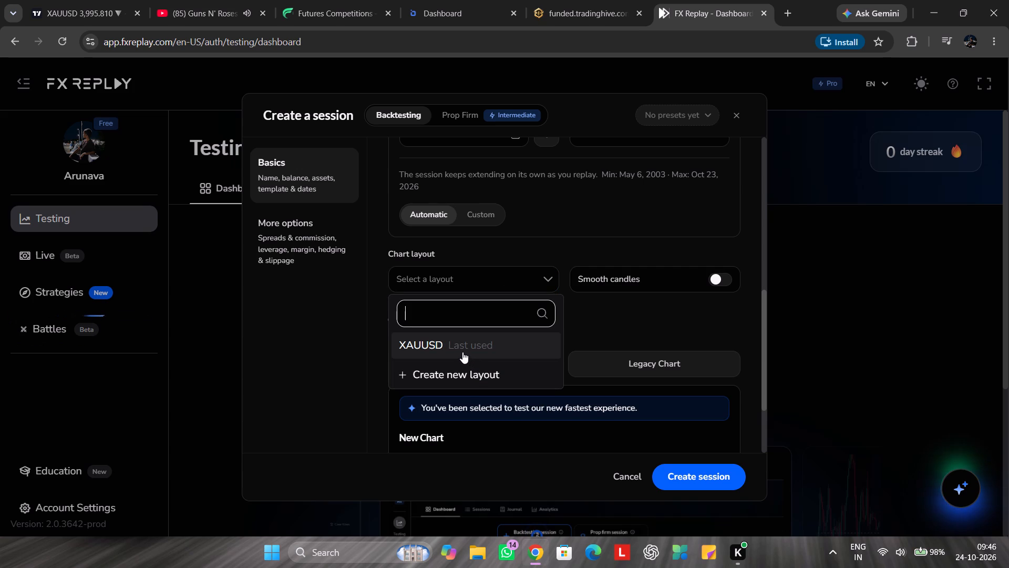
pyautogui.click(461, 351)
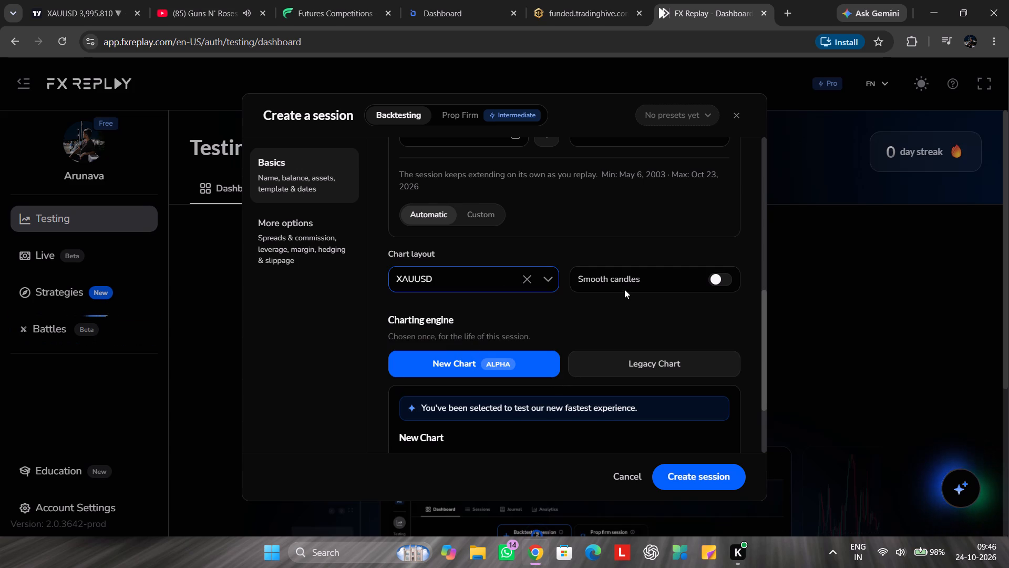
# Turn on smooth candles for the session.
pyautogui.click(722, 280)
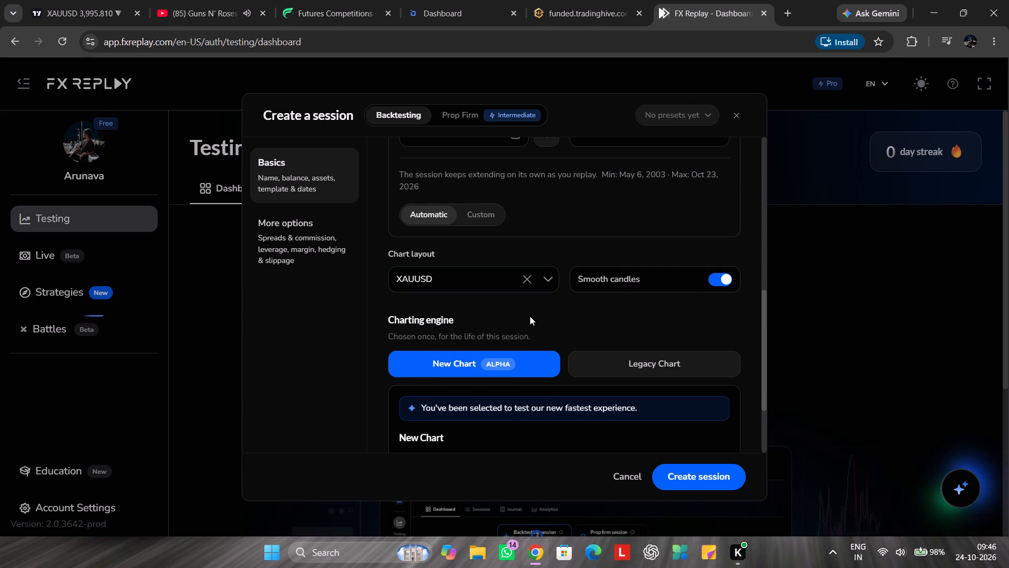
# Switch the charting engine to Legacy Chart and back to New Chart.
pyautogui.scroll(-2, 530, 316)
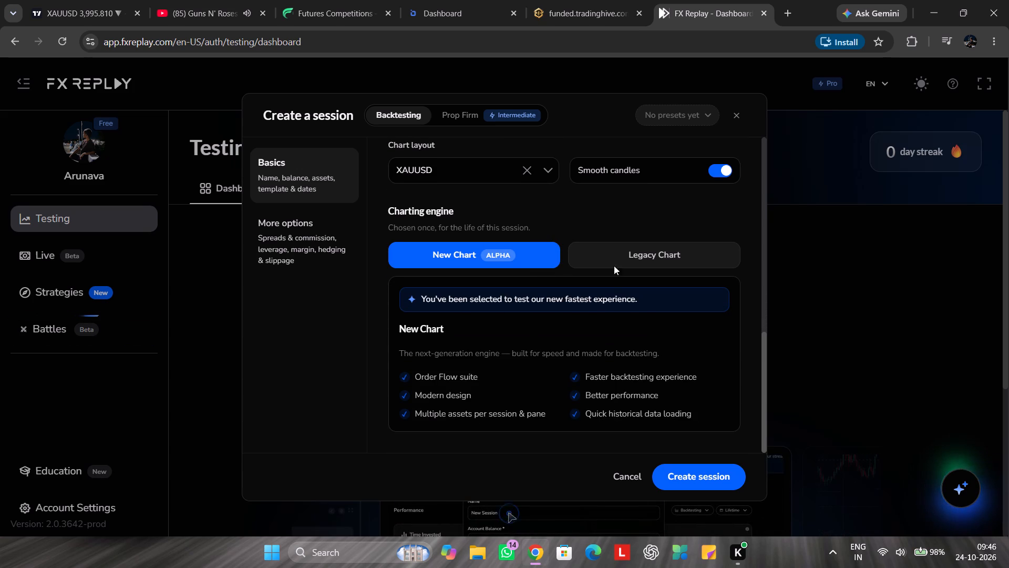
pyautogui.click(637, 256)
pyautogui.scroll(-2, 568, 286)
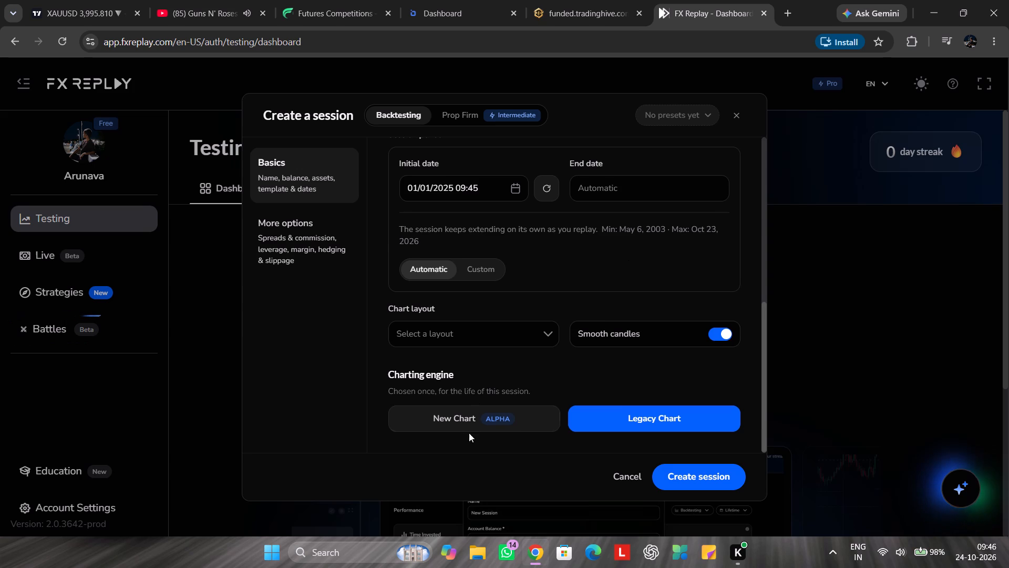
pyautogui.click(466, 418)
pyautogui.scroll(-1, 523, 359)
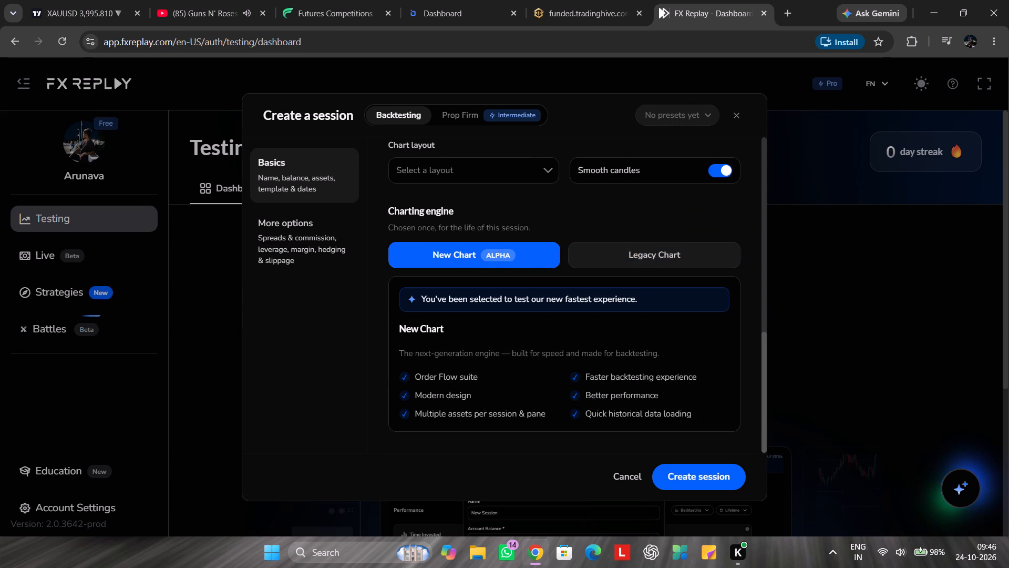
# Create the configured backtesting session and dismiss the Talk to Journal introduction.
pyautogui.scroll(-3, 424, 362)
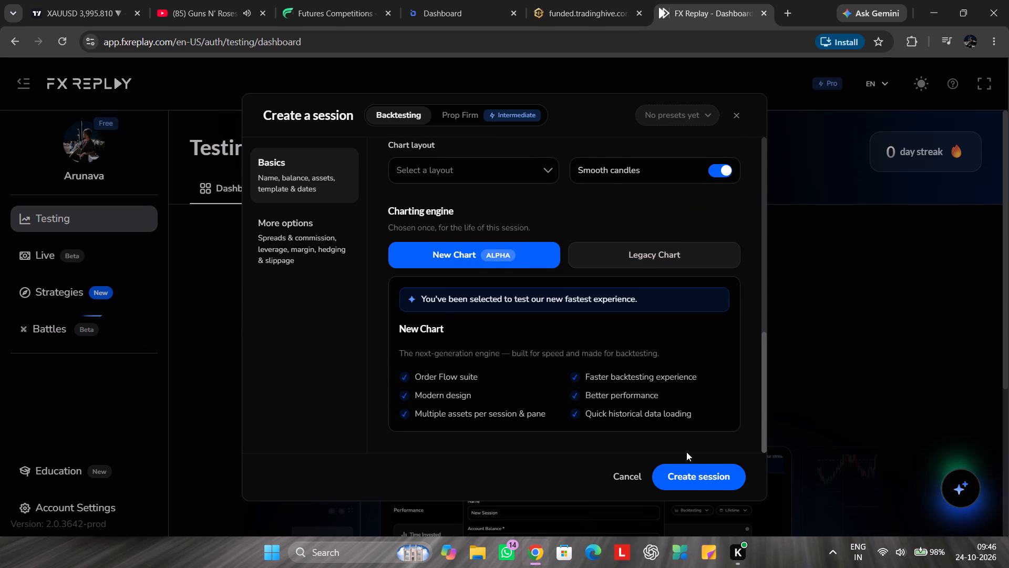
pyautogui.click(684, 467)
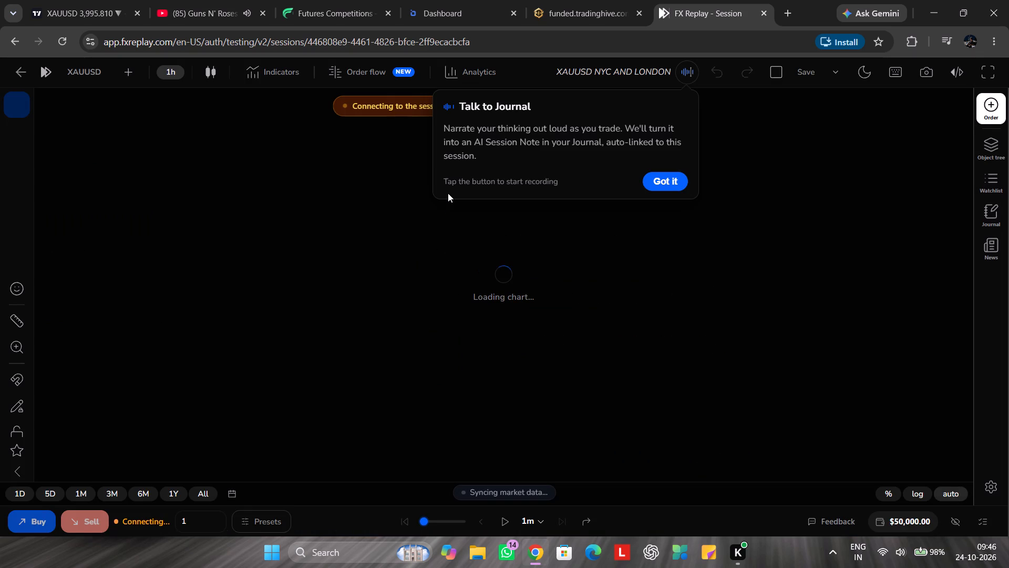
pyautogui.click(675, 182)
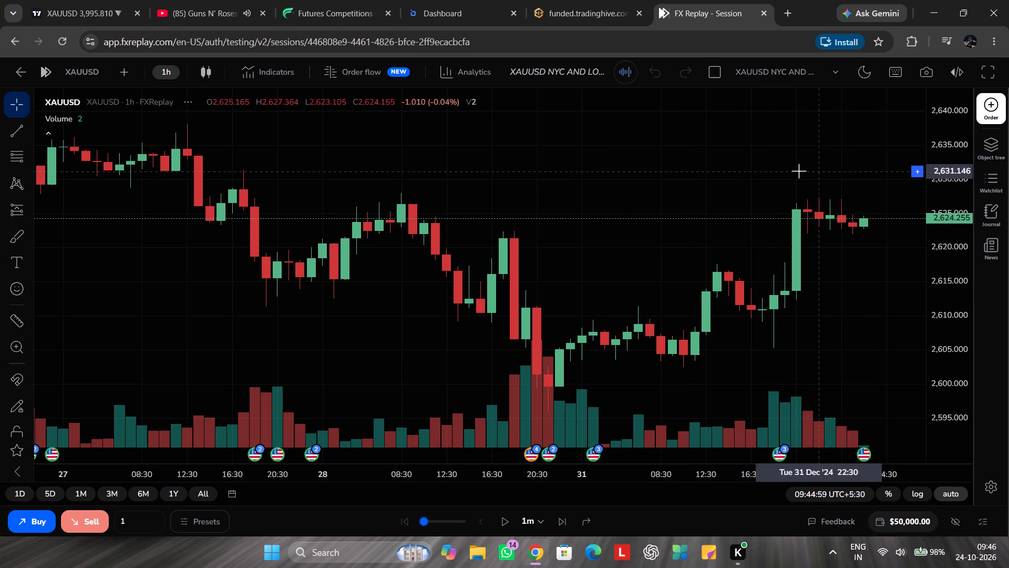
# Play the XAUUSD replay briefly on the 1h chart, then pause it.
pyautogui.moveTo(798, 171); pyautogui.dragTo(775, 168)
pyautogui.scroll(-8, 775, 167)
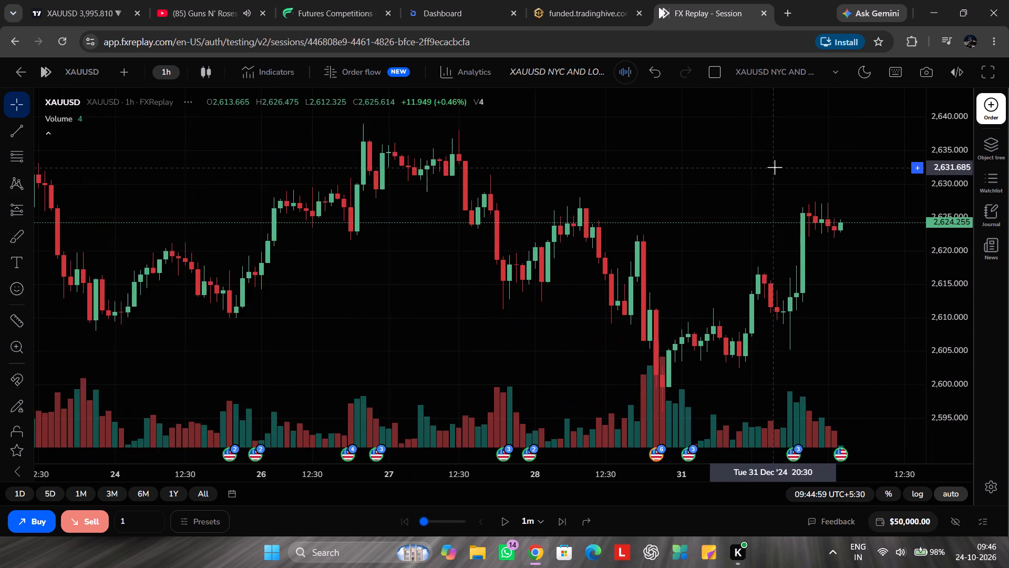
pyautogui.scroll(-2, 775, 167)
pyautogui.moveTo(775, 167); pyautogui.dragTo(362, 181)
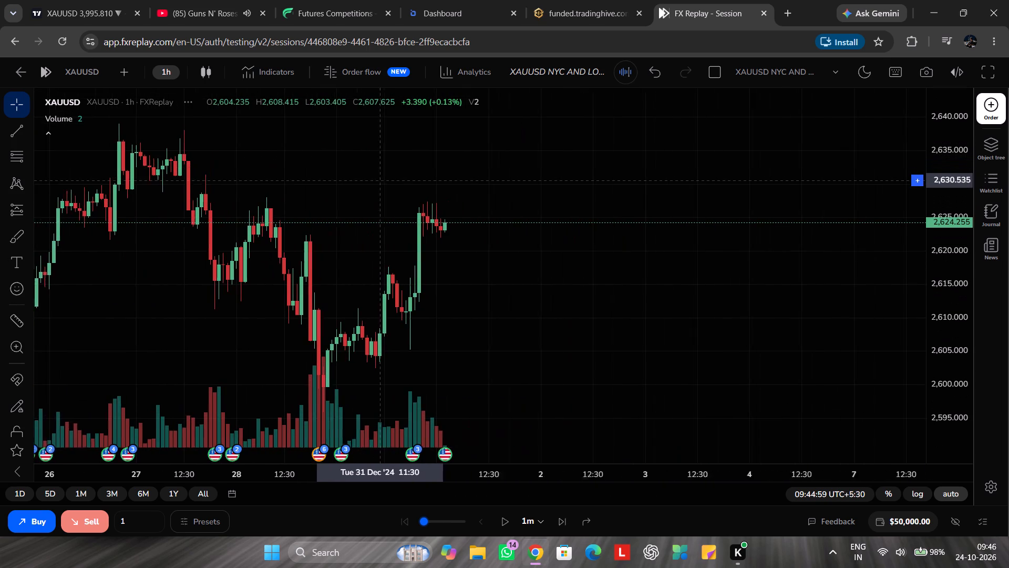
pyautogui.moveTo(362, 181); pyautogui.dragTo(316, 181)
pyautogui.moveTo(315, 181); pyautogui.dragTo(624, 141)
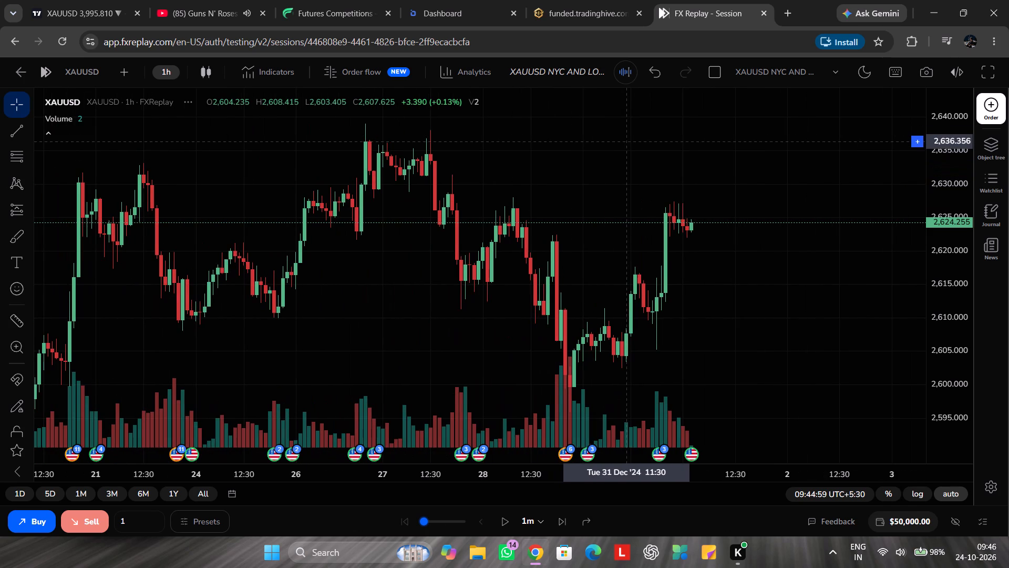
pyautogui.moveTo(624, 141); pyautogui.dragTo(596, 153)
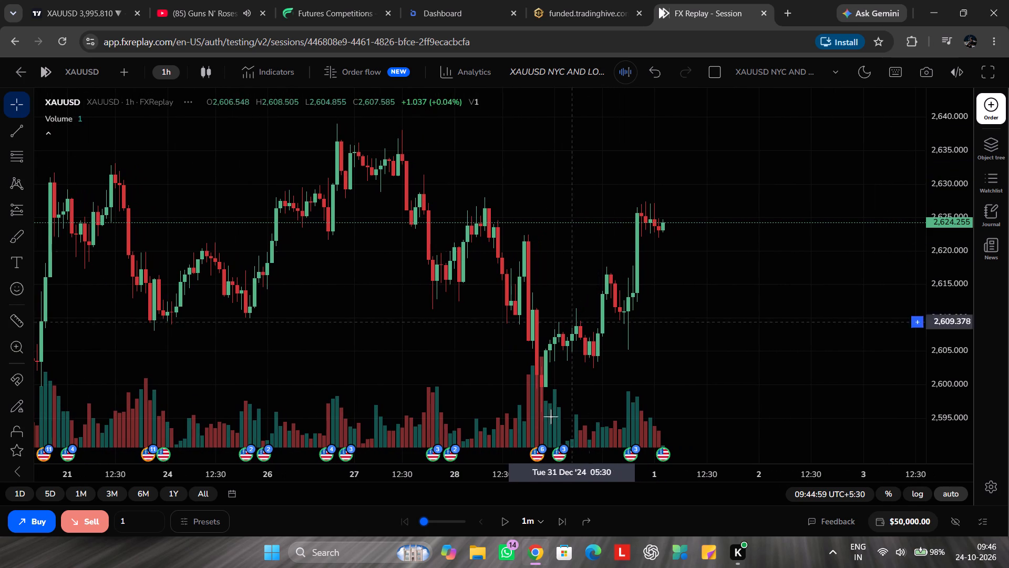
pyautogui.click(500, 522)
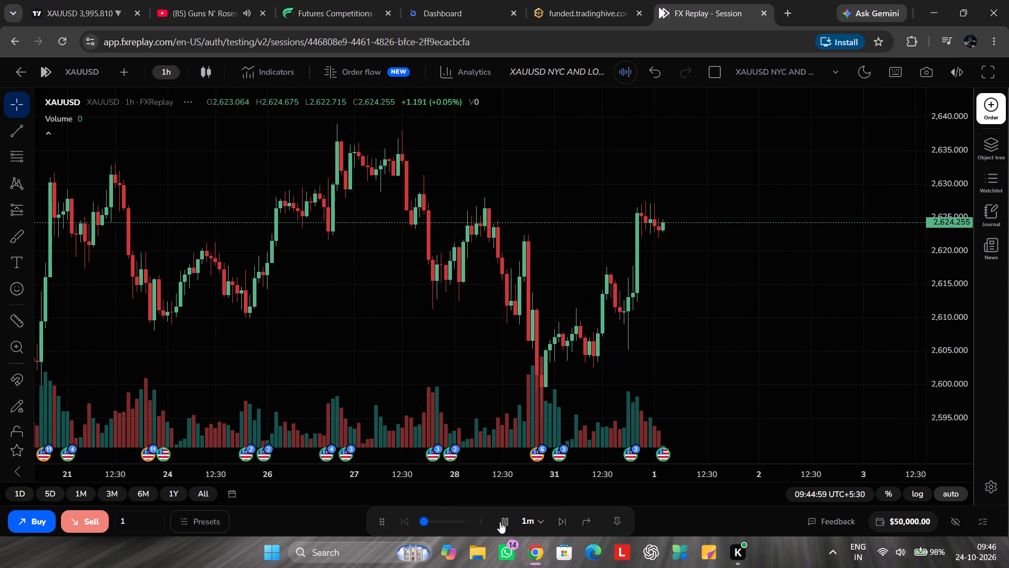
pyautogui.click(500, 522)
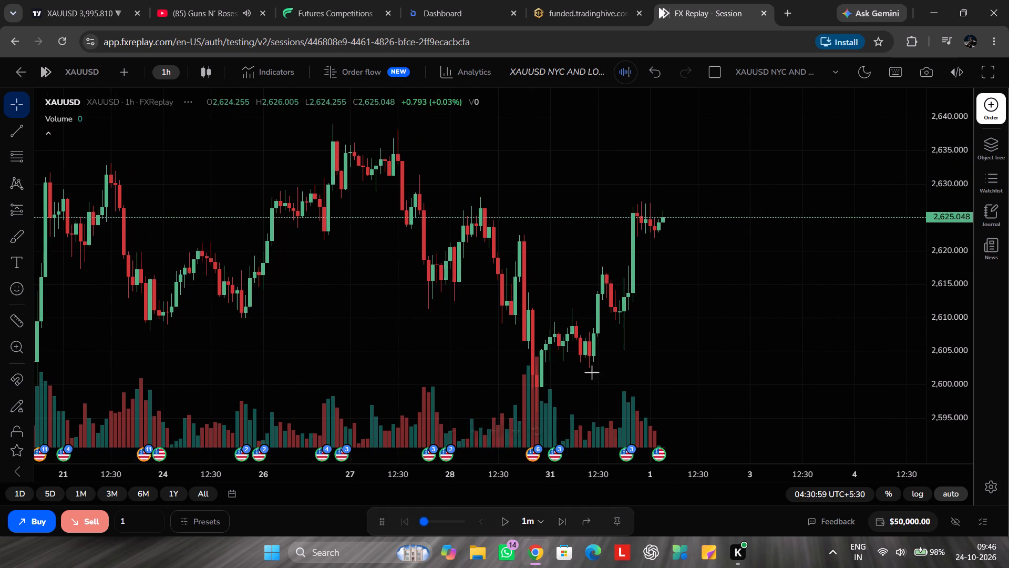
# Examine the wider XAUUSD price action on the 1h chart across December 2024.
pyautogui.moveTo(722, 306); pyautogui.dragTo(521, 331)
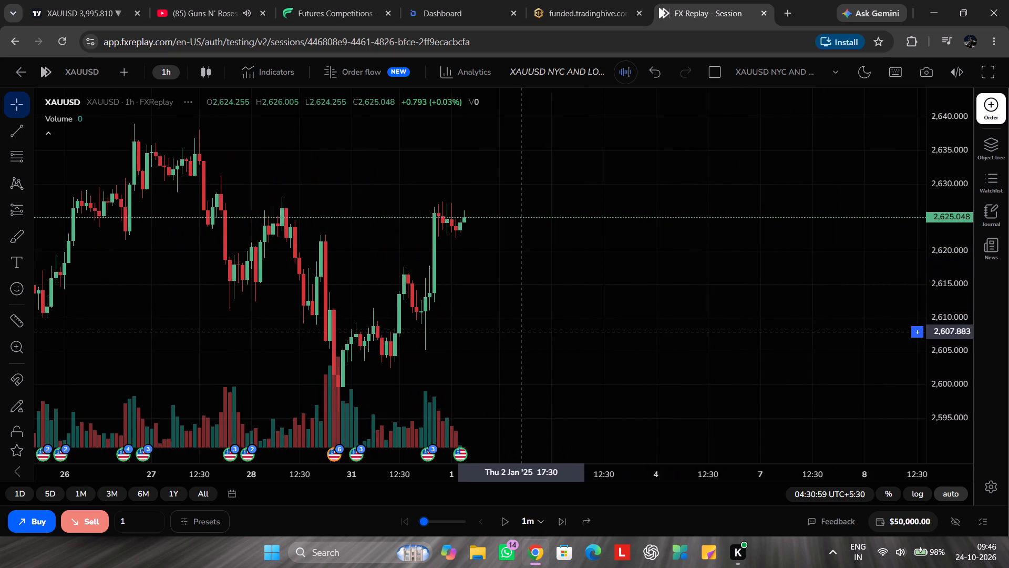
pyautogui.moveTo(521, 331); pyautogui.dragTo(692, 354)
pyautogui.scroll(-6, 701, 344)
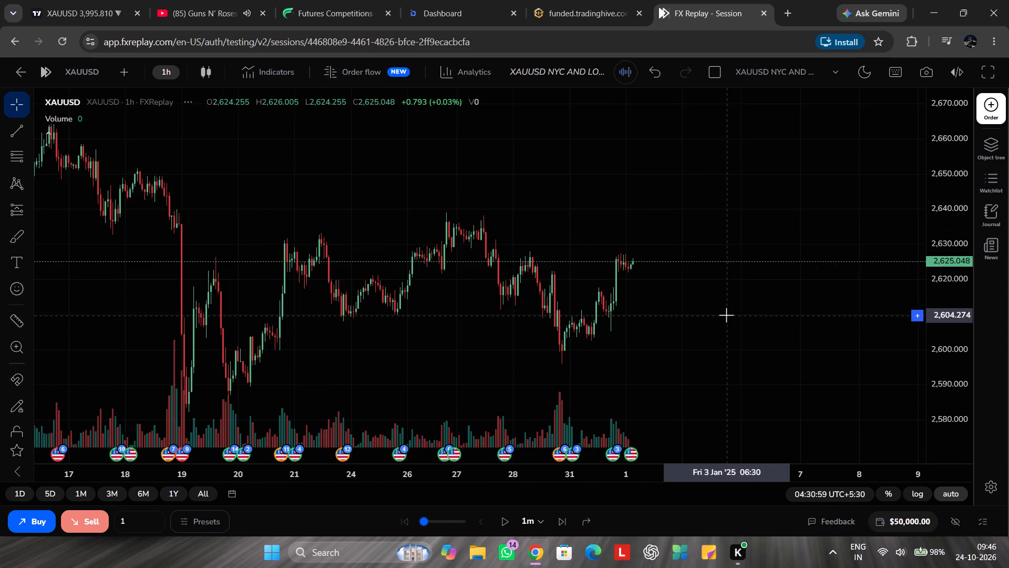
pyautogui.scroll(-1, 726, 315)
pyautogui.moveTo(660, 376); pyautogui.dragTo(689, 379)
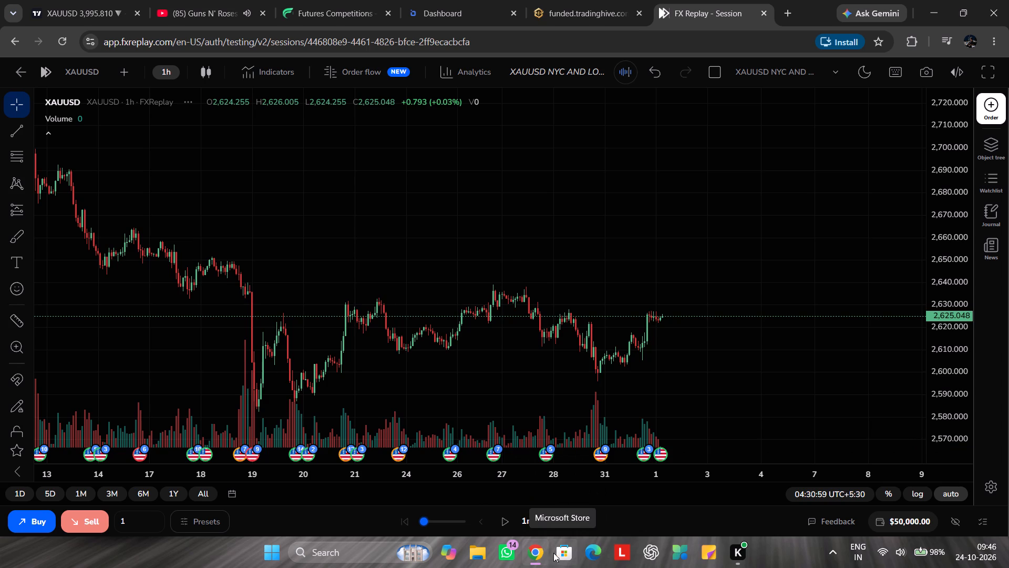
# Switch to YouTube, restart the Guns N' Roses song from the beginning, and return to the FX Replay session.
pyautogui.click(179, 3)
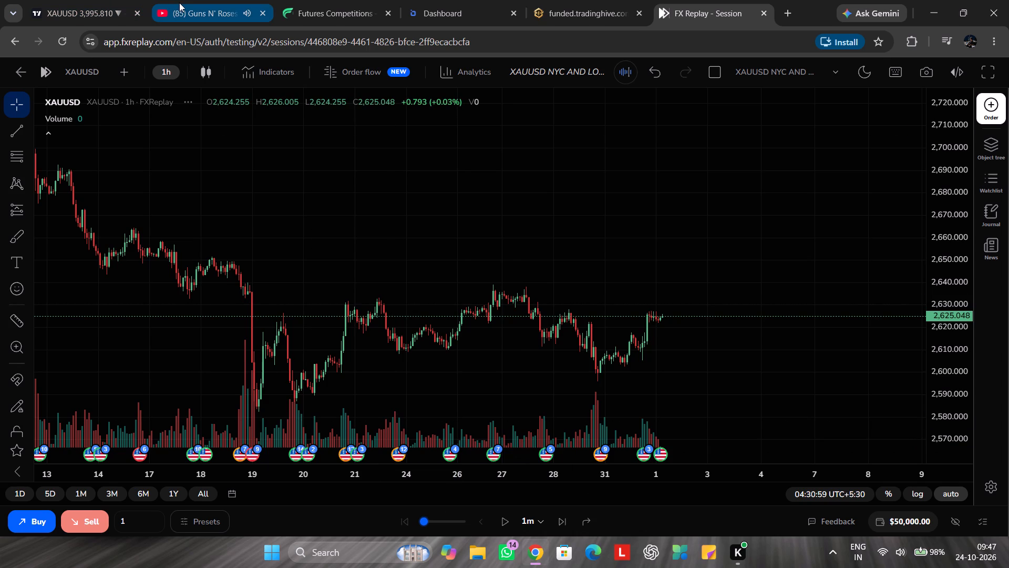
pyautogui.moveTo(110, 451); pyautogui.dragTo(0, 430)
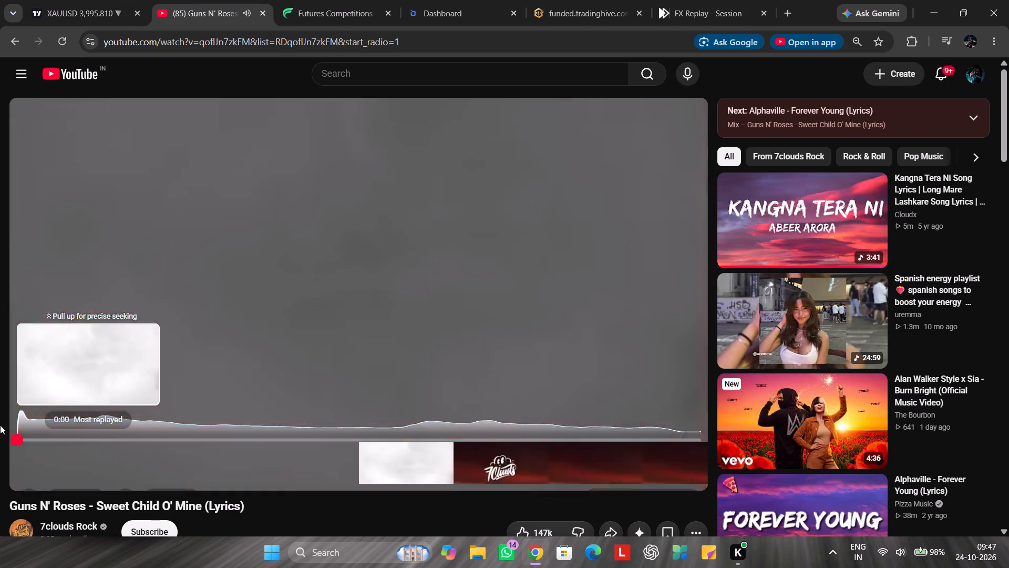
pyautogui.click(499, 177)
pyautogui.click(700, 0)
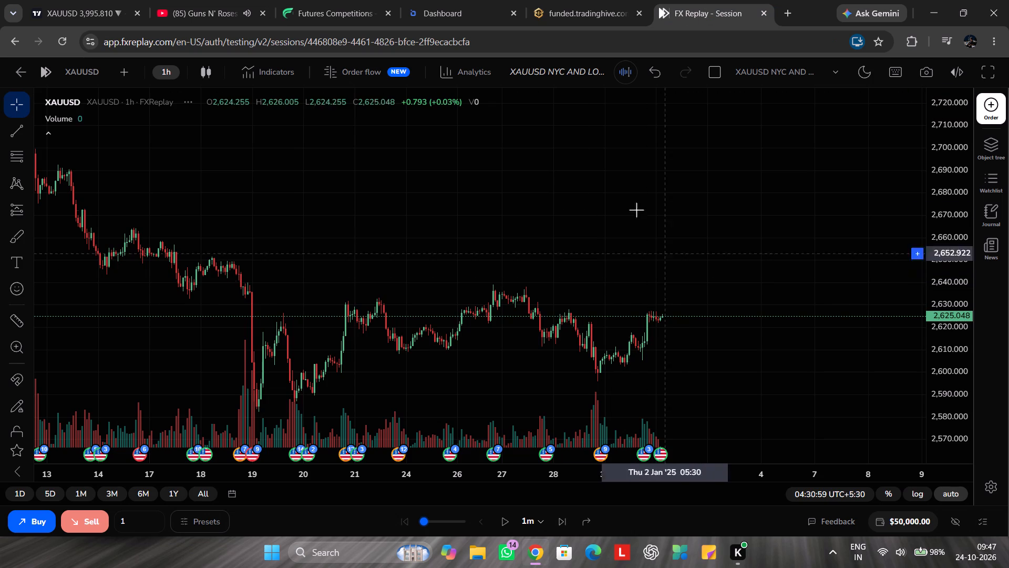
# Examine the XAUUSD 1h price action from mid-November 2024 to the start of January 2025.
pyautogui.moveTo(579, 231); pyautogui.dragTo(642, 206)
pyautogui.scroll(-8, 951, 162)
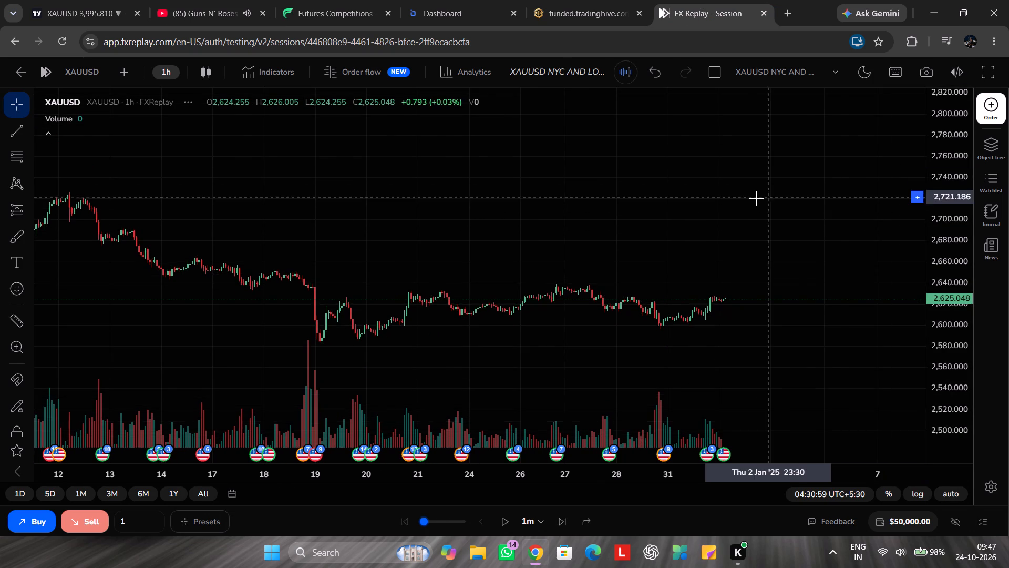
pyautogui.scroll(-12, 756, 198)
pyautogui.moveTo(749, 189); pyautogui.dragTo(585, 171)
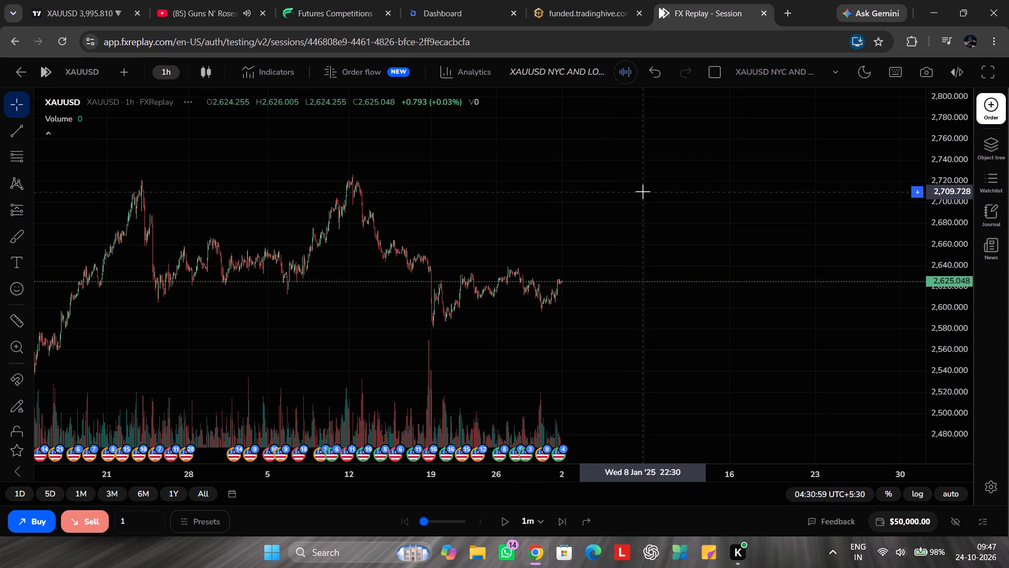
pyautogui.scroll(4, 640, 189)
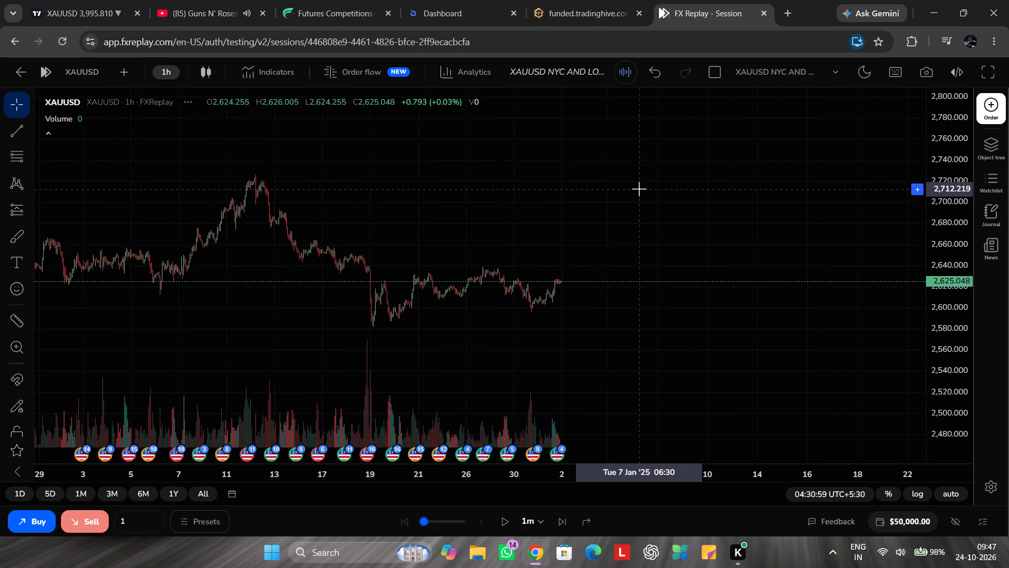
pyautogui.scroll(2, 639, 189)
pyautogui.moveTo(409, 177); pyautogui.dragTo(480, 194)
pyautogui.scroll(6, 933, 226)
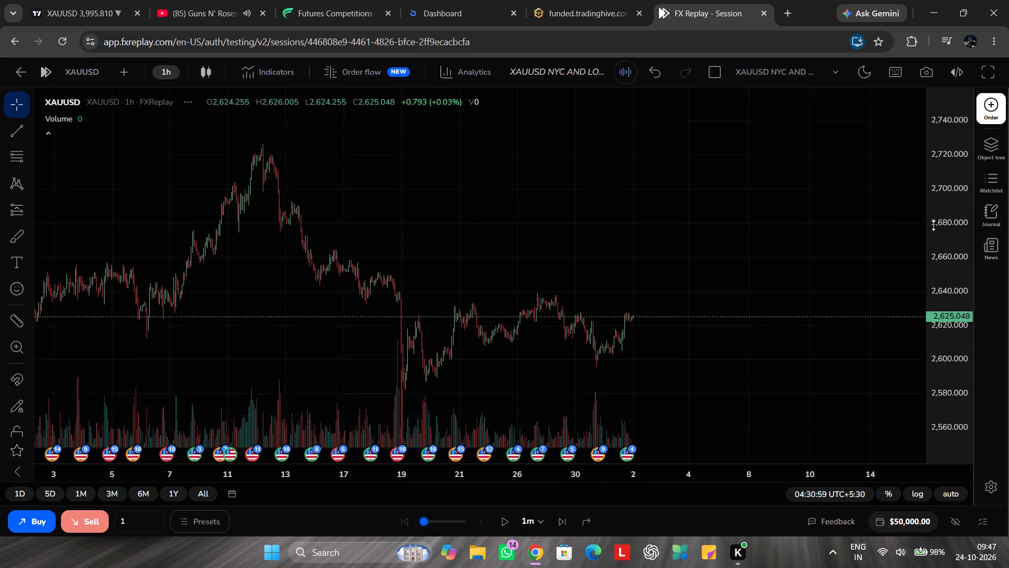
pyautogui.scroll(3, 933, 225)
pyautogui.moveTo(621, 285); pyautogui.dragTo(579, 192)
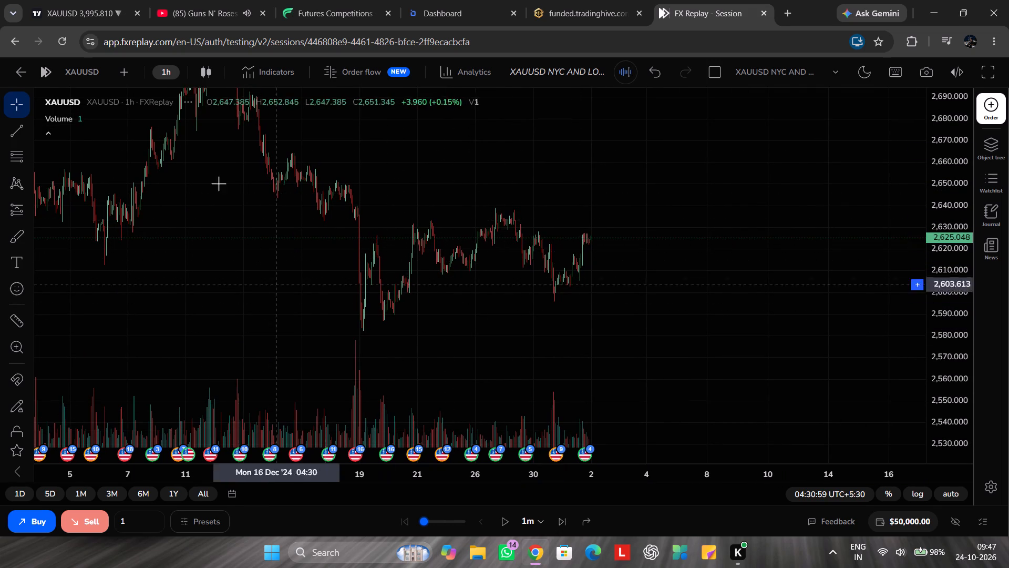
# Draw a rising trend line under the lows from about 2,580 on 19 December to about 2,634 on 30 December.
pyautogui.click(10, 135)
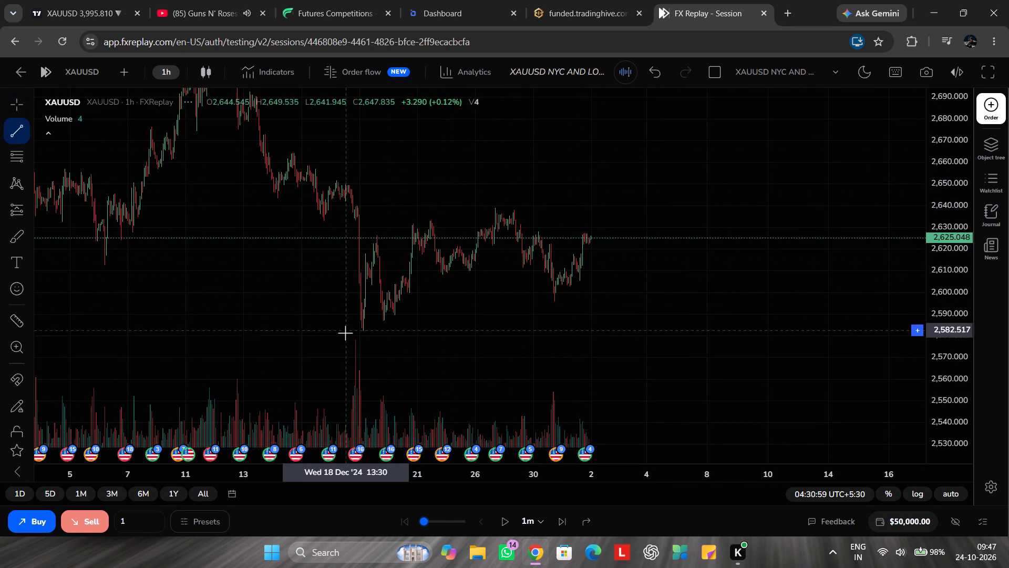
pyautogui.moveTo(357, 336); pyautogui.dragTo(520, 239)
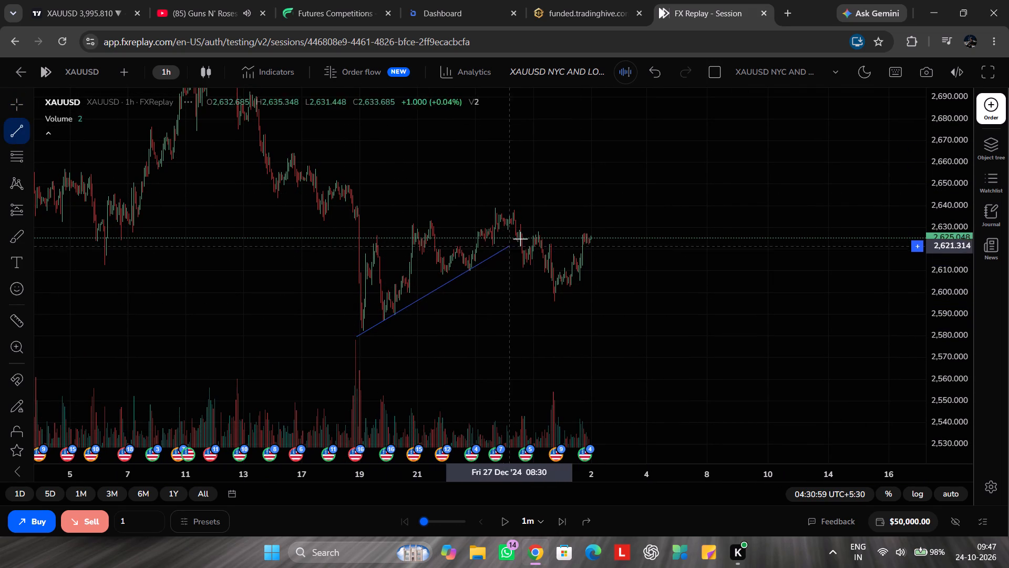
pyautogui.moveTo(520, 239); pyautogui.dragTo(532, 229)
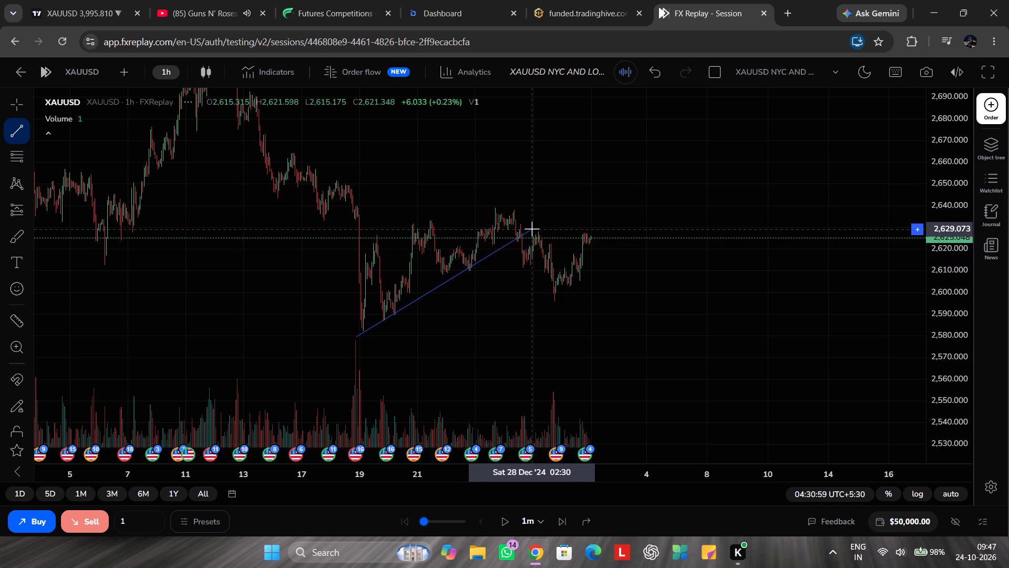
pyautogui.moveTo(532, 229); pyautogui.dragTo(554, 219)
pyautogui.click(554, 219)
pyautogui.click(348, 145)
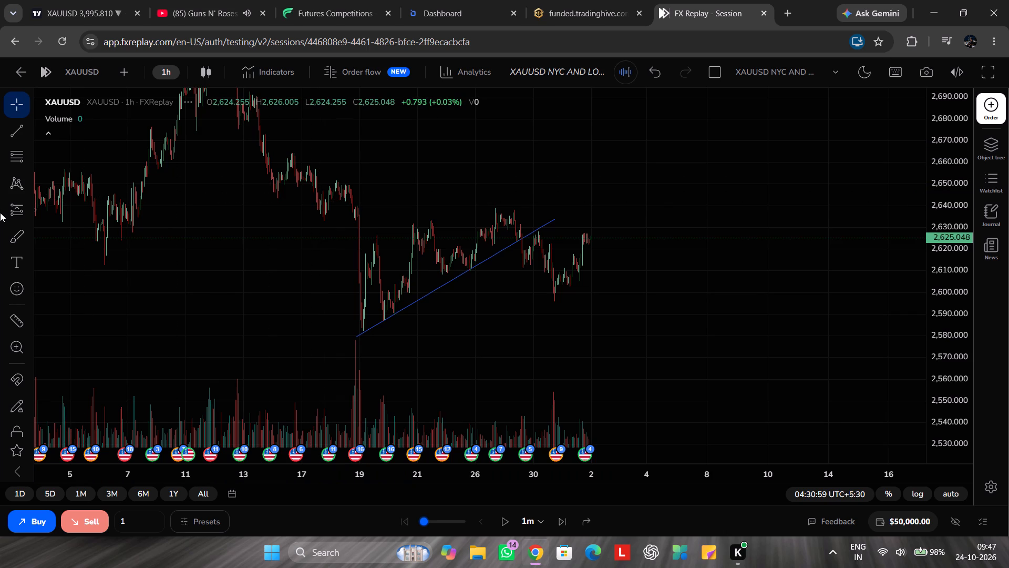
# Draw an upper channel trend line along the rising highs, from about 2,608 before the 19 December low to about 2,662 near 28 December.
pyautogui.click(16, 130)
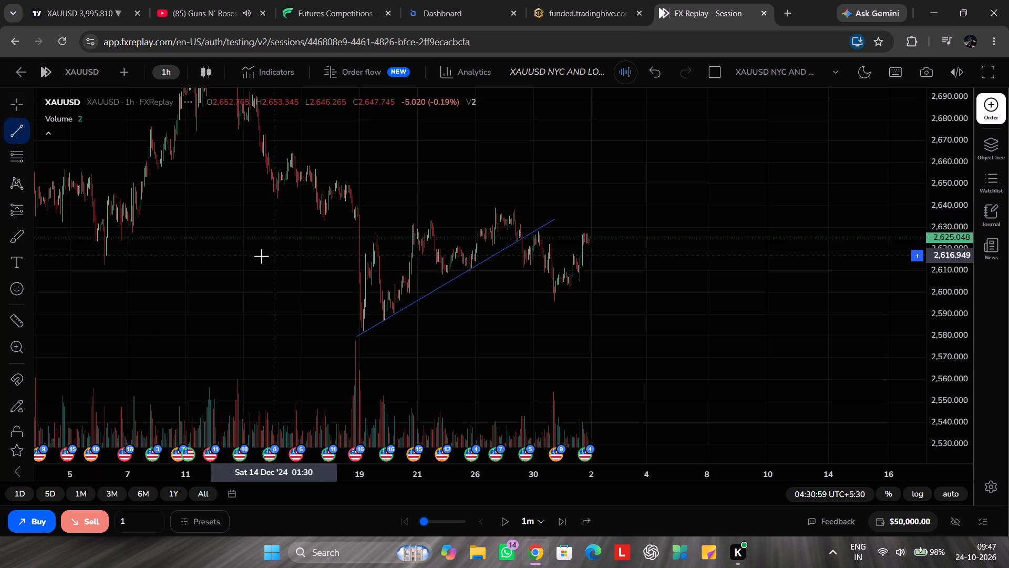
pyautogui.moveTo(324, 273); pyautogui.dragTo(380, 244)
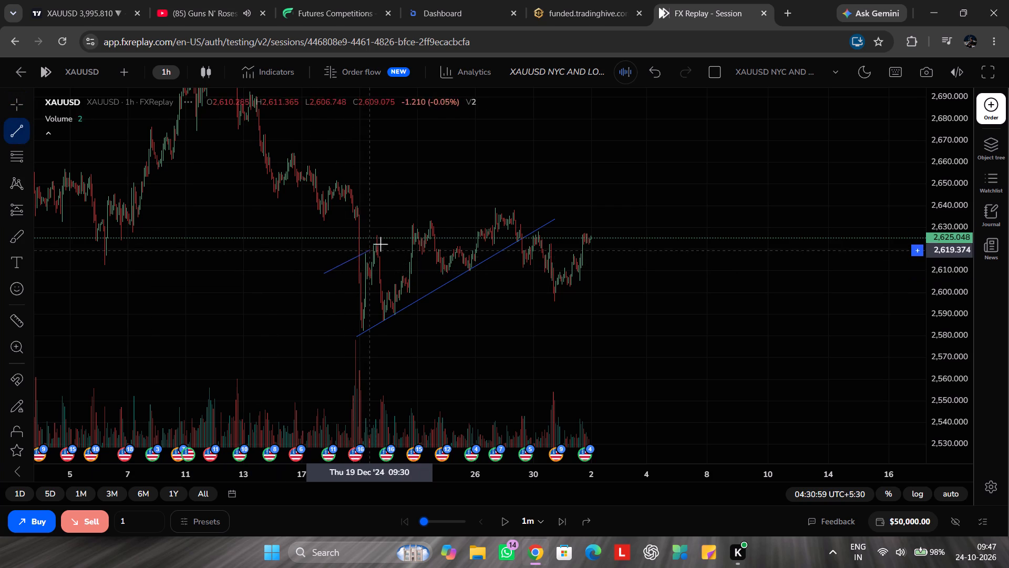
pyautogui.moveTo(380, 244); pyautogui.dragTo(532, 170)
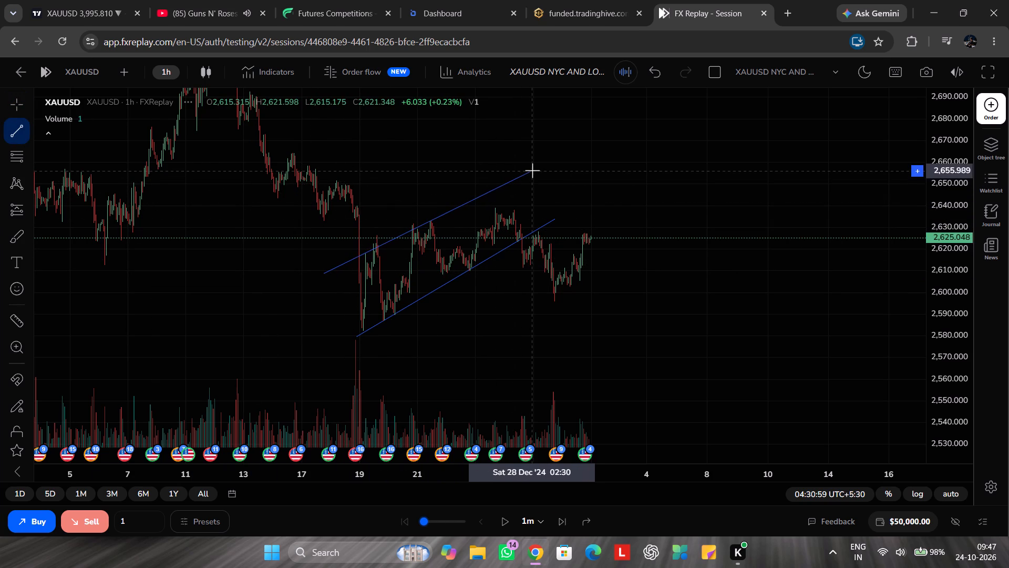
pyautogui.moveTo(532, 170); pyautogui.dragTo(534, 161)
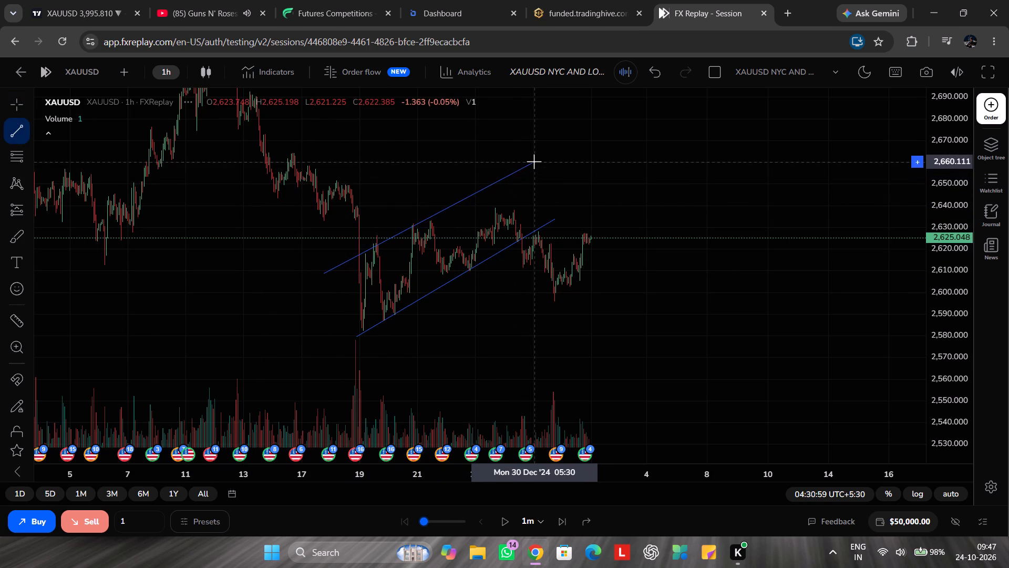
pyautogui.moveTo(534, 161); pyautogui.dragTo(531, 160)
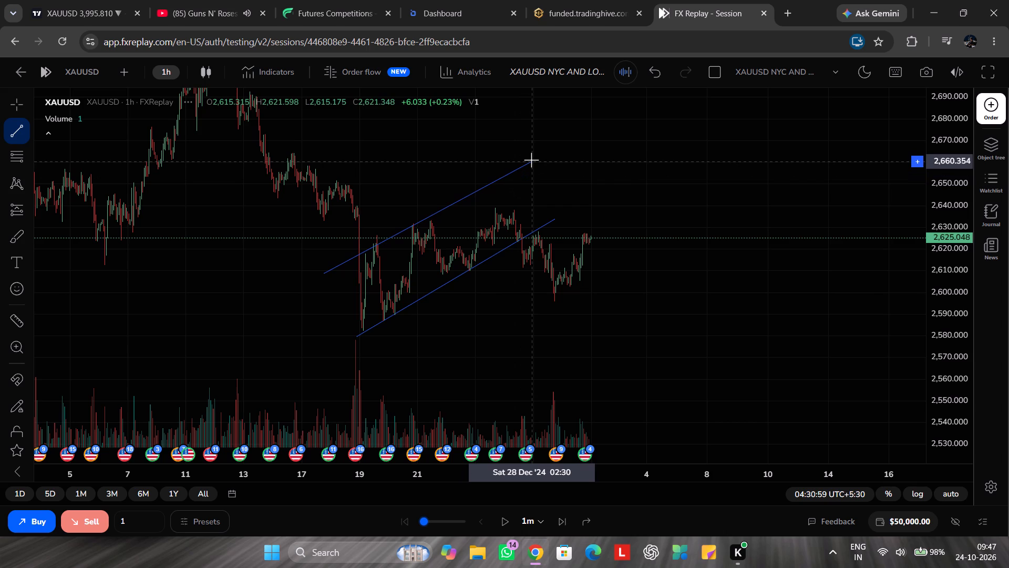
pyautogui.moveTo(531, 160); pyautogui.dragTo(529, 158)
pyautogui.click(529, 158)
pyautogui.click(574, 176)
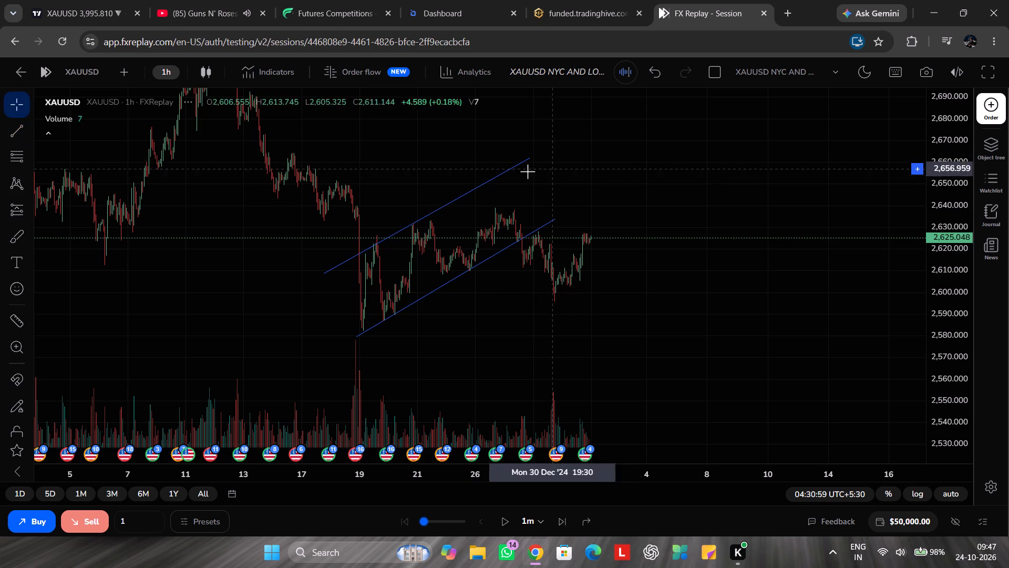
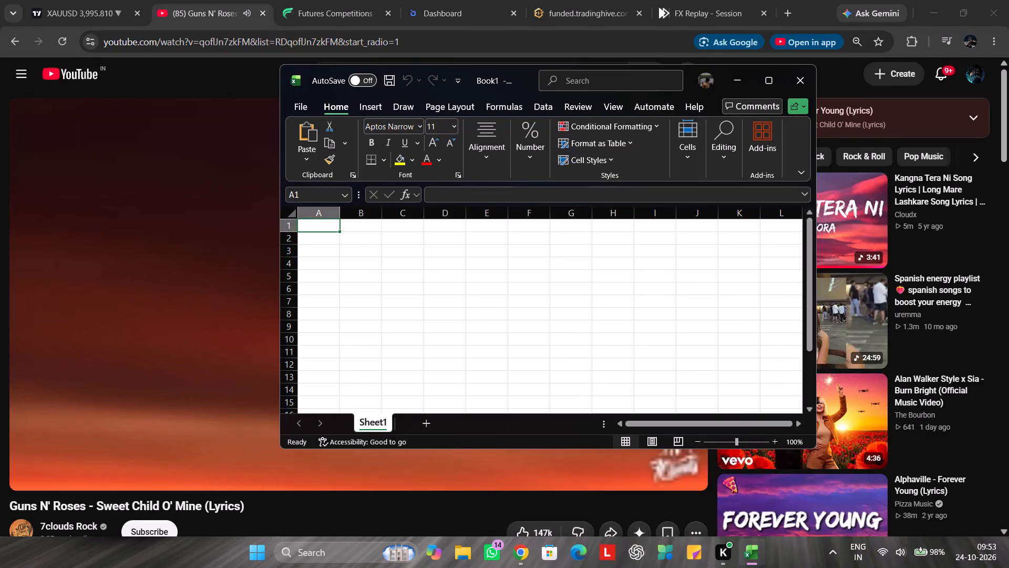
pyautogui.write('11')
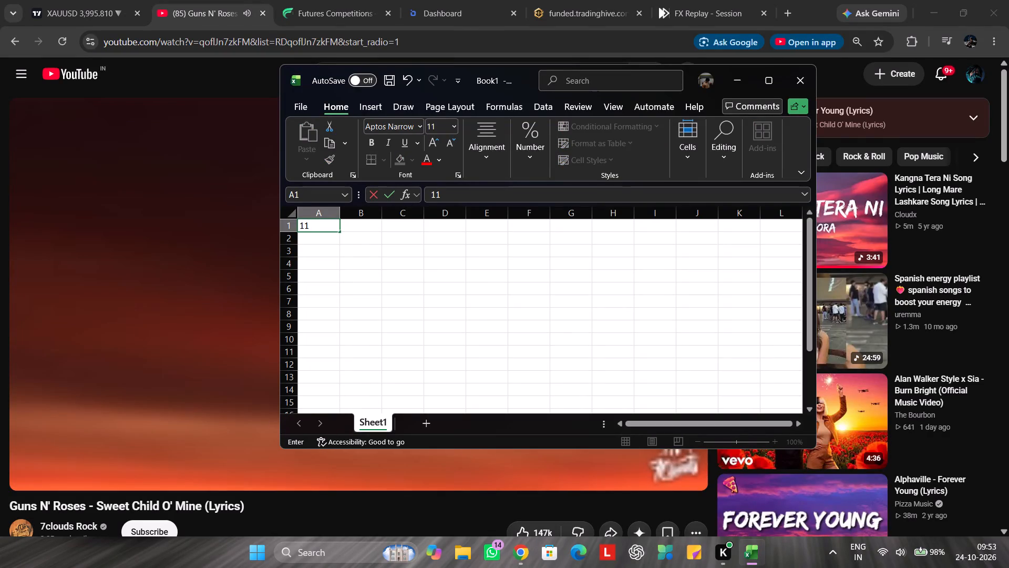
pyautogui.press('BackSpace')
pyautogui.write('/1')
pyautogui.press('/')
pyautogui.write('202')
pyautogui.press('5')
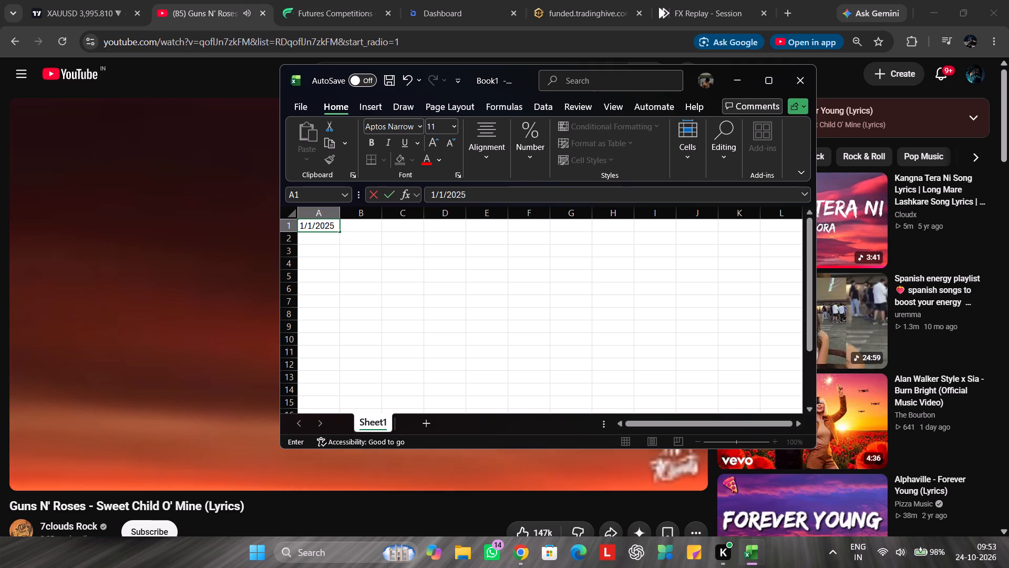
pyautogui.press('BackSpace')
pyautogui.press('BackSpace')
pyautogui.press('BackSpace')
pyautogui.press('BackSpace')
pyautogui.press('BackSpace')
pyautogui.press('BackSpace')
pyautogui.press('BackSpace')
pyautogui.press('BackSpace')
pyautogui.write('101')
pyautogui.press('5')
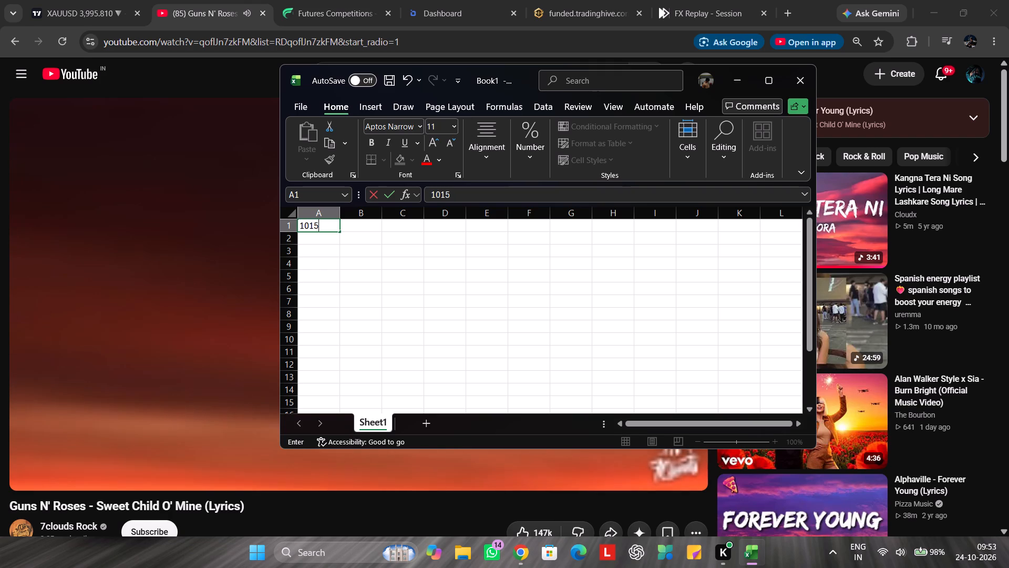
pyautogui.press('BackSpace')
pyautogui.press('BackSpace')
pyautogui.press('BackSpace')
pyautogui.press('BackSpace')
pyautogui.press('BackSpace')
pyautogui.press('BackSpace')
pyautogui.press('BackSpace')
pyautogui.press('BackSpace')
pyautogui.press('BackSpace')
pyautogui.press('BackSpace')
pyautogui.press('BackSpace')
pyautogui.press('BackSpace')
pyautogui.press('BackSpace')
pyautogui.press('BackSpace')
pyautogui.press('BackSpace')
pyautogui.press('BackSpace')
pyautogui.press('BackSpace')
# Enter 2025 in cell A1 and the date 1/1 in cell A2 of the blank Excel sheet.
pyautogui.write('202')
pyautogui.press('5')
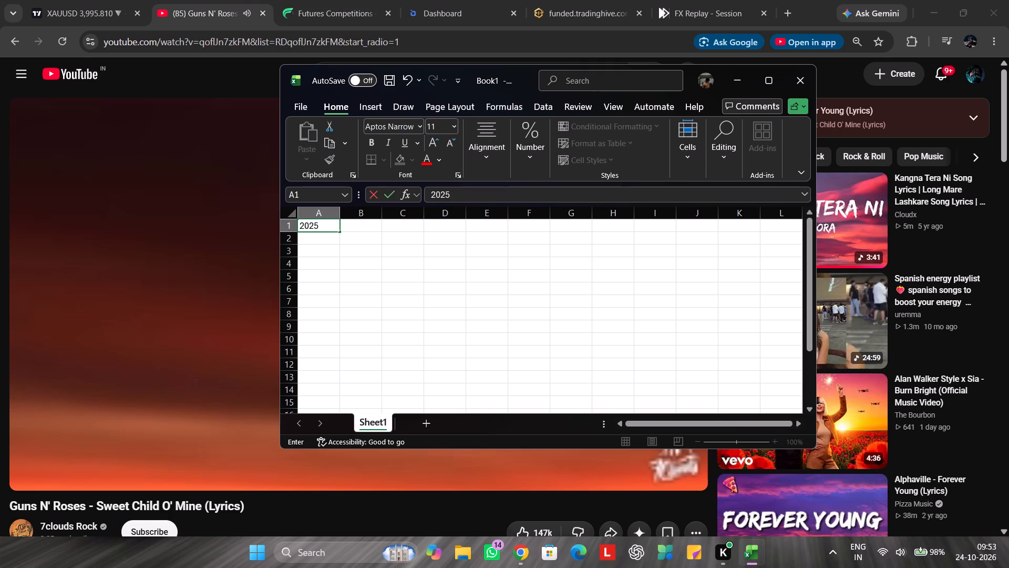
pyautogui.press('Return')
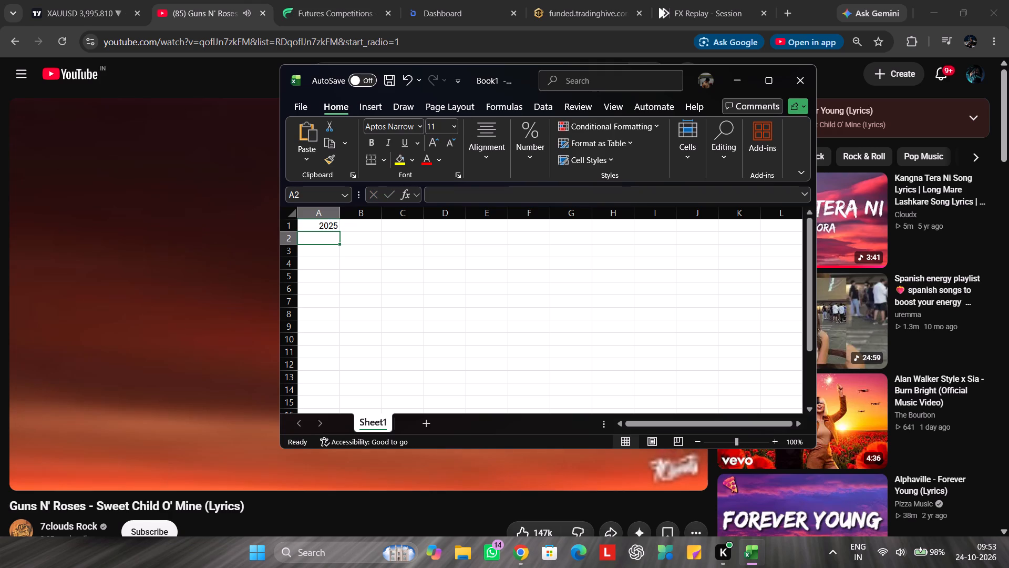
pyautogui.write('1/1')
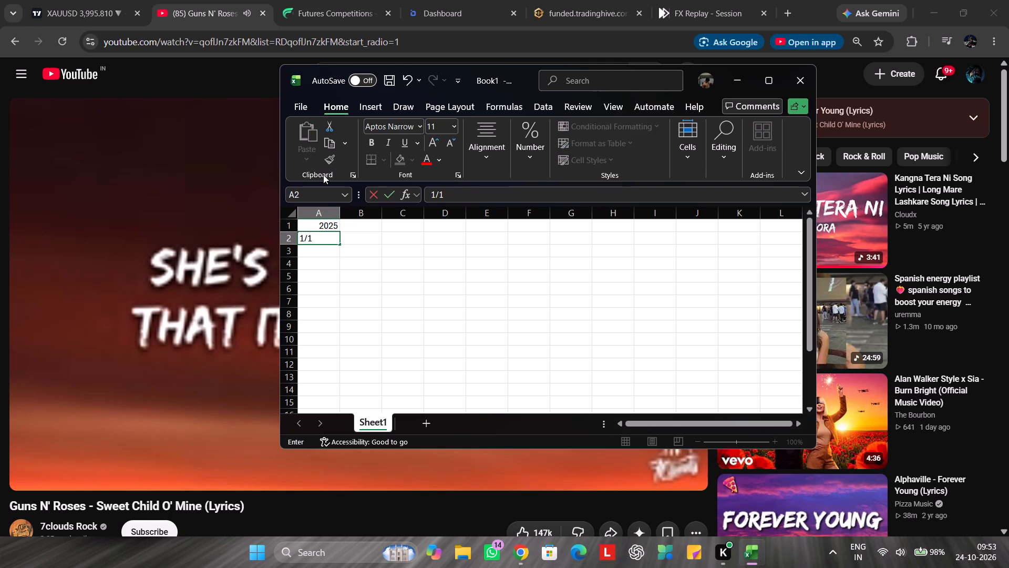
pyautogui.click(356, 235)
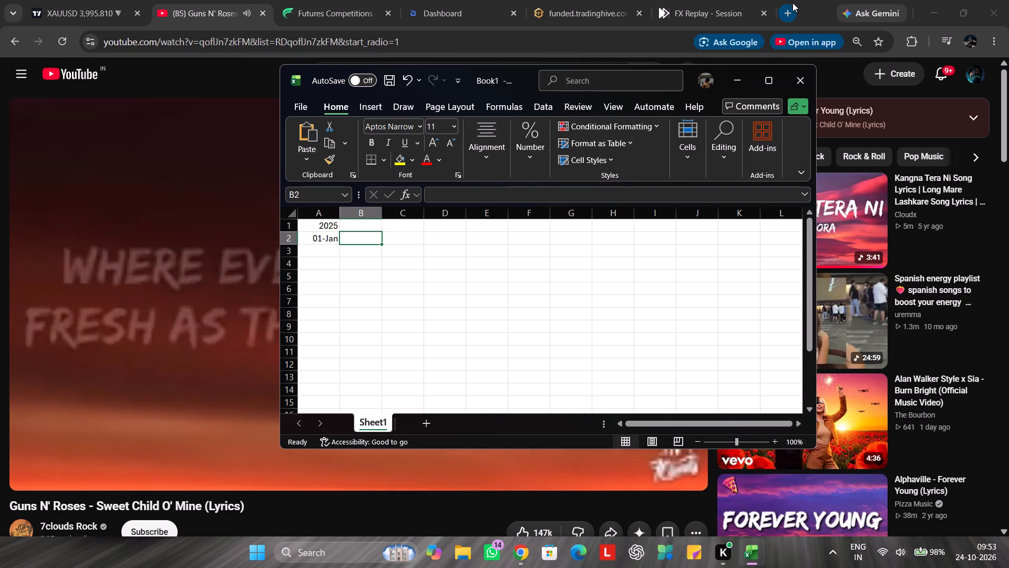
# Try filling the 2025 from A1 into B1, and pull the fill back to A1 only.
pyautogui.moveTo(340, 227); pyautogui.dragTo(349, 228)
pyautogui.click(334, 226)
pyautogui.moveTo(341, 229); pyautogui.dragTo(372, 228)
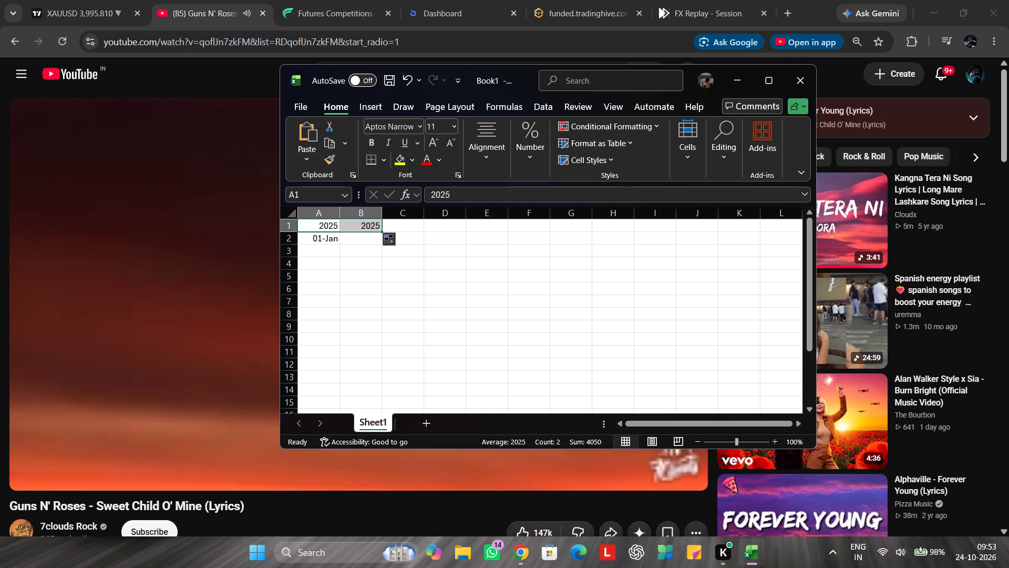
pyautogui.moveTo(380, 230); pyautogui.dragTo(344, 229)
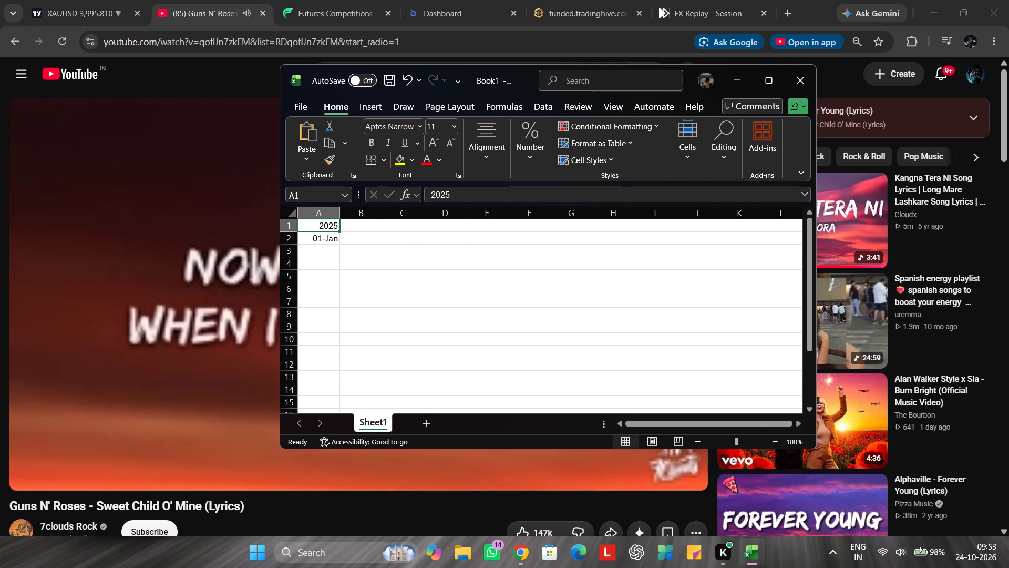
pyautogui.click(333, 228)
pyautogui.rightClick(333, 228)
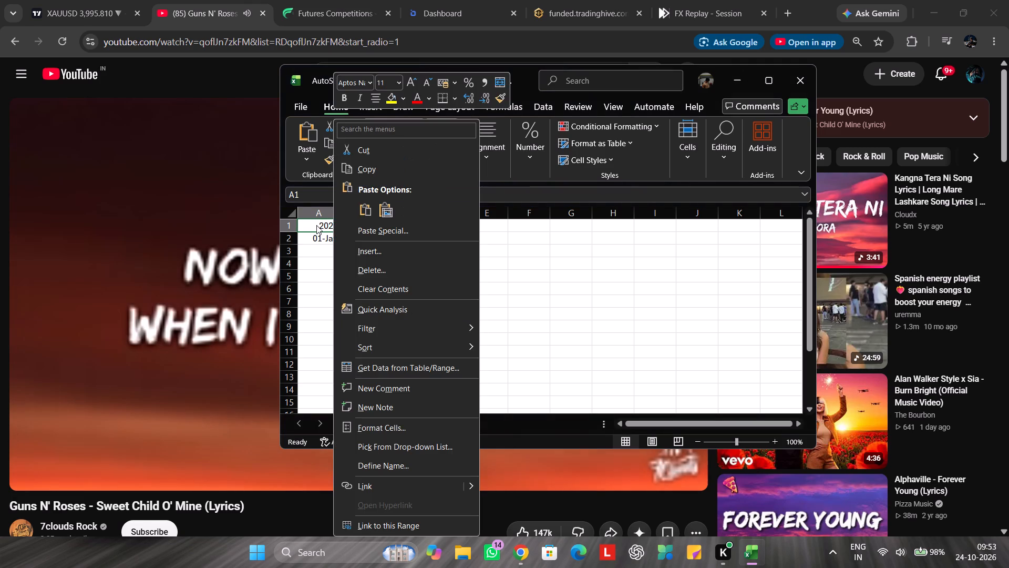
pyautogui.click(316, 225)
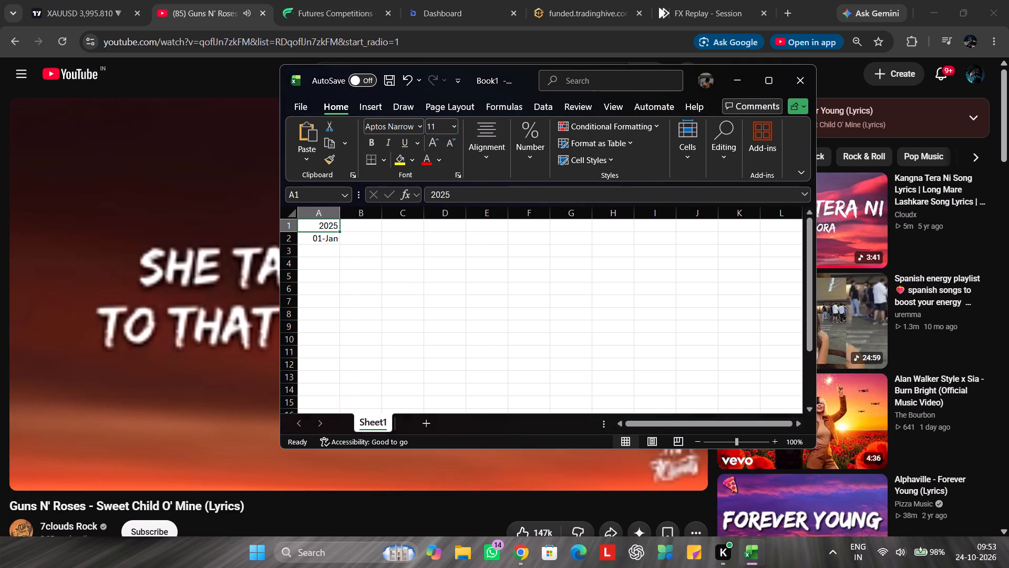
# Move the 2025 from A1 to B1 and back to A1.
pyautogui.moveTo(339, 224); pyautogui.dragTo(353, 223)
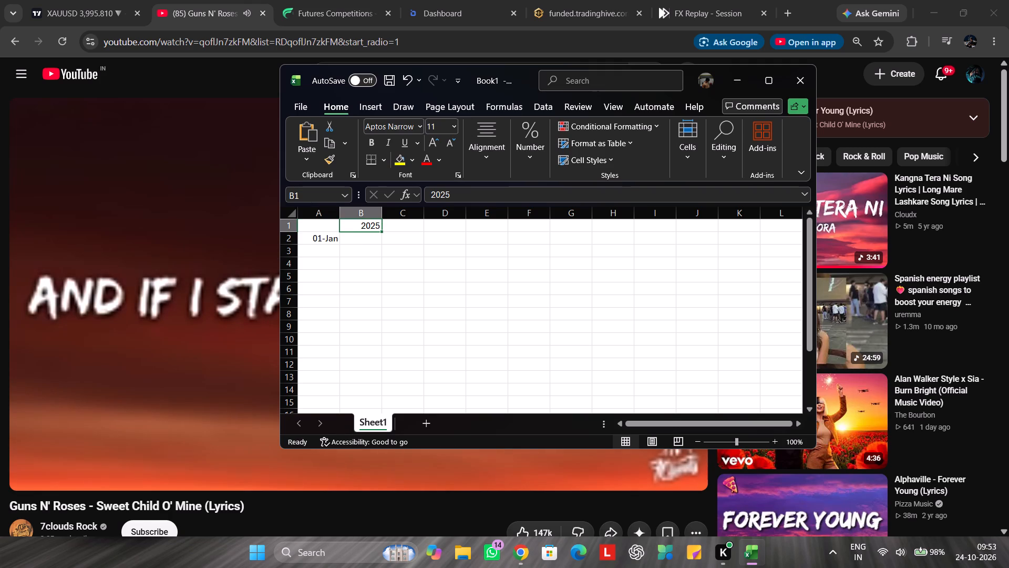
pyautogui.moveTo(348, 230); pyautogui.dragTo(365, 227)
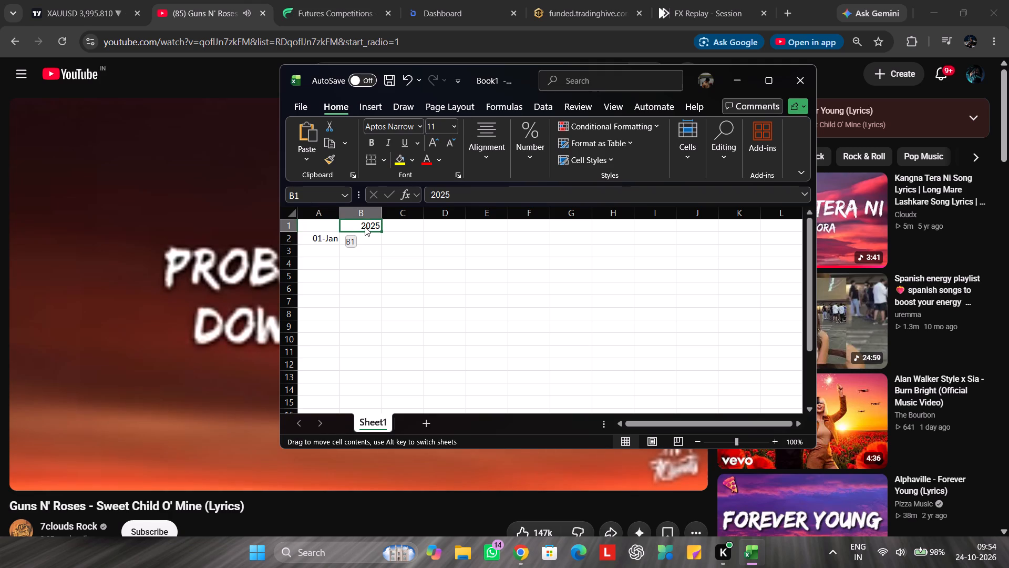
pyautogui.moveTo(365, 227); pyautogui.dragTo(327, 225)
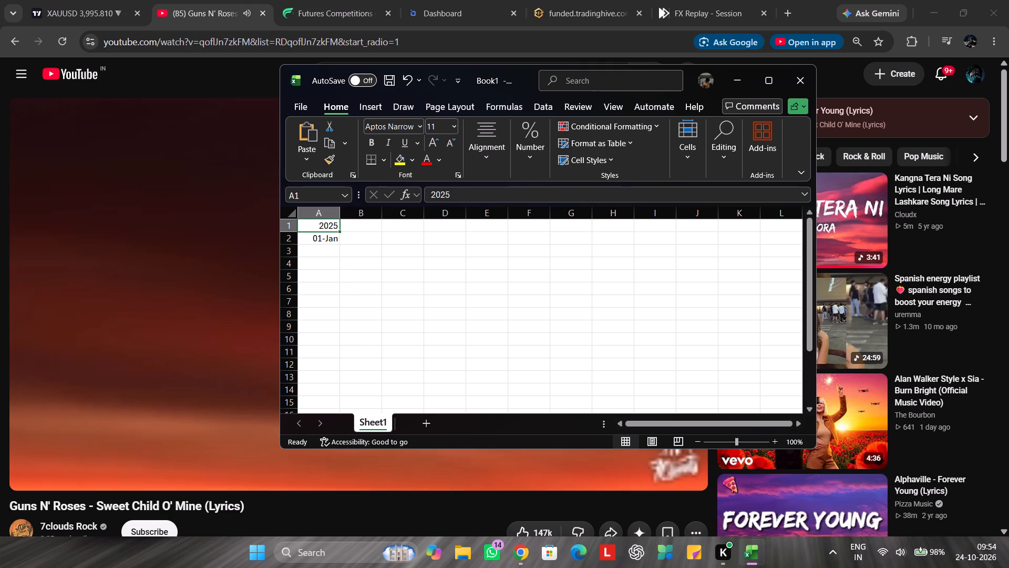
# Widen column A slightly.
pyautogui.moveTo(339, 211); pyautogui.dragTo(343, 211)
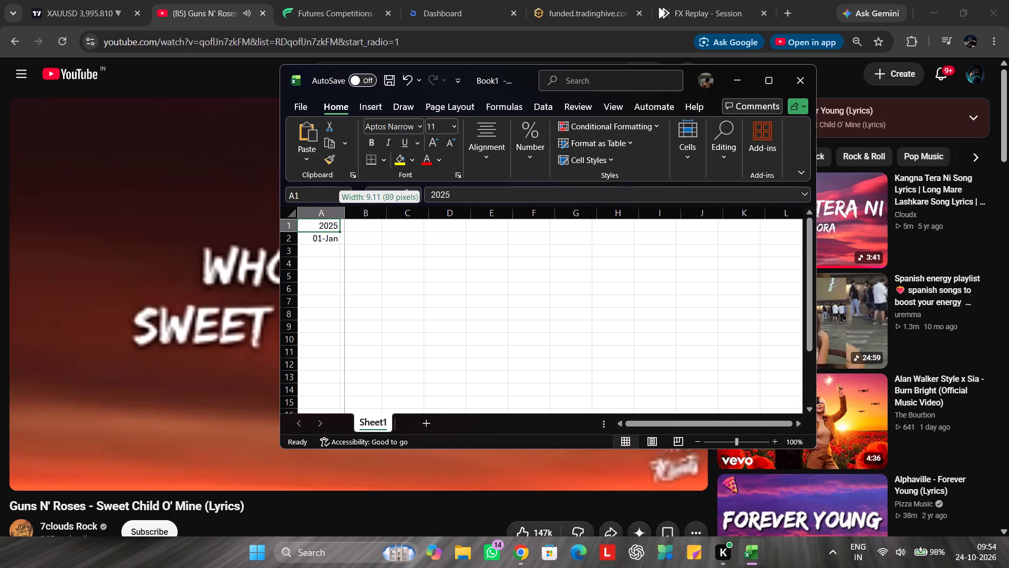
pyautogui.moveTo(343, 211); pyautogui.dragTo(348, 211)
pyautogui.moveTo(348, 226); pyautogui.dragTo(349, 225)
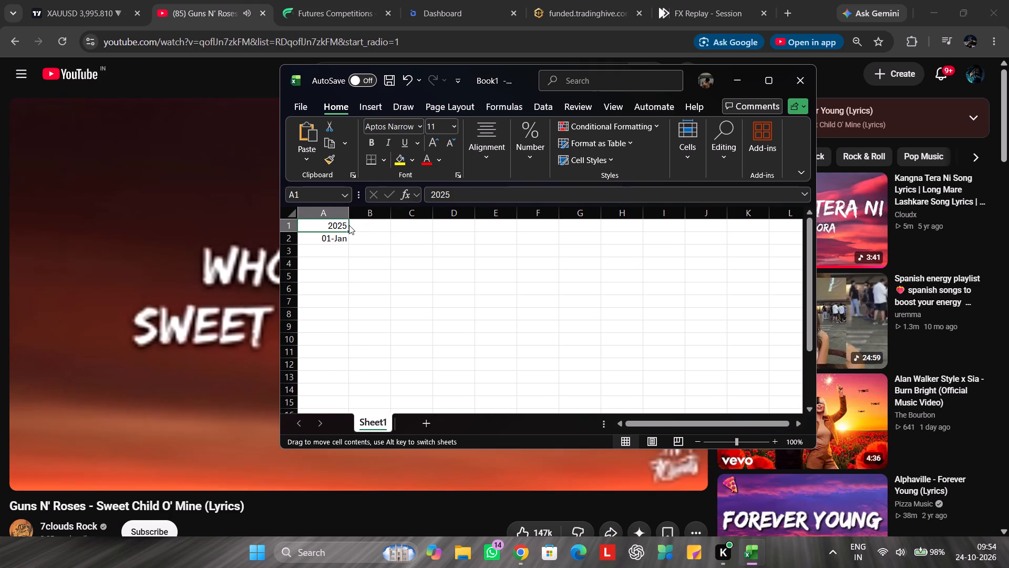
pyautogui.moveTo(349, 225); pyautogui.dragTo(339, 225)
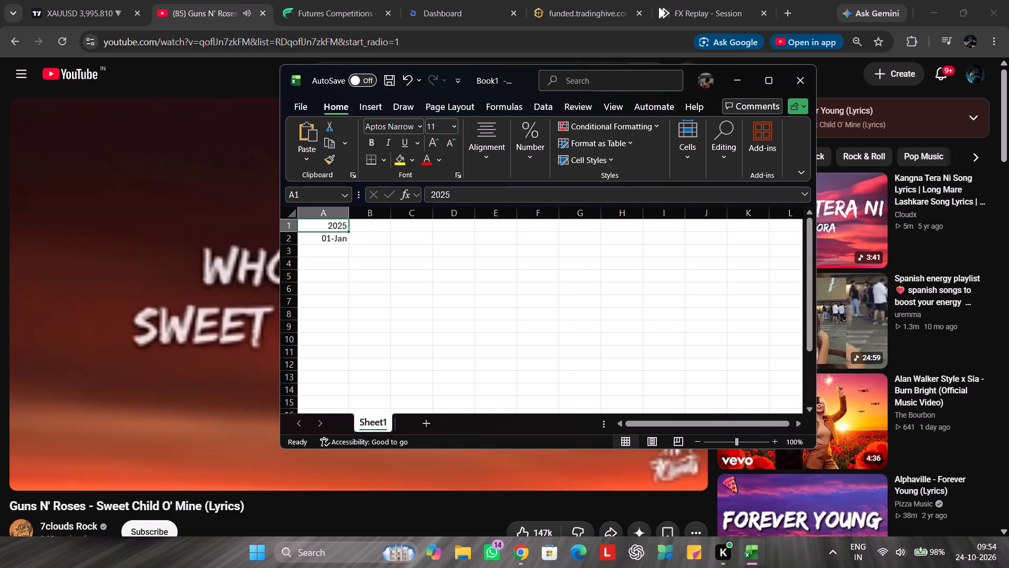
pyautogui.click(348, 212)
pyautogui.click(348, 212)
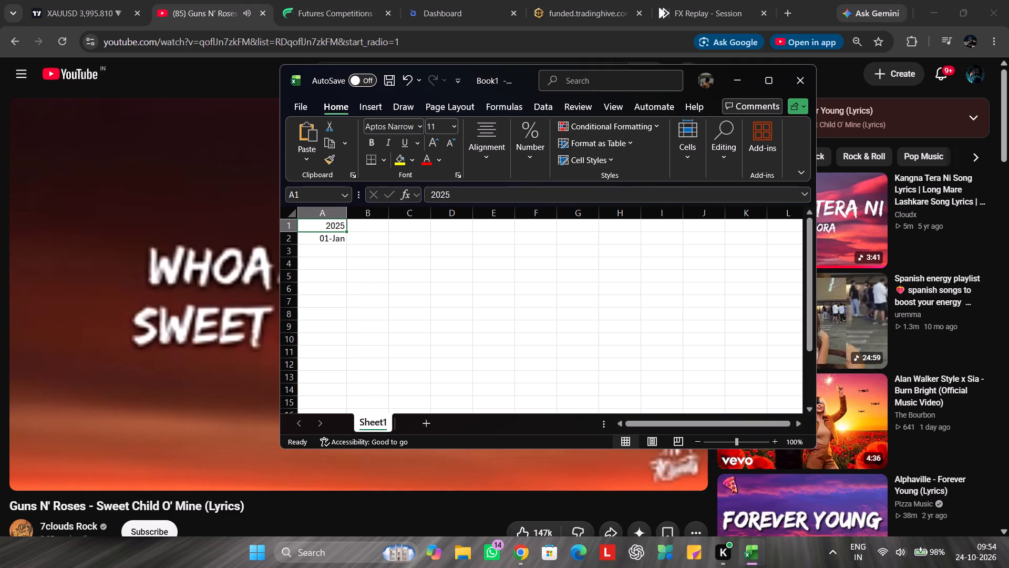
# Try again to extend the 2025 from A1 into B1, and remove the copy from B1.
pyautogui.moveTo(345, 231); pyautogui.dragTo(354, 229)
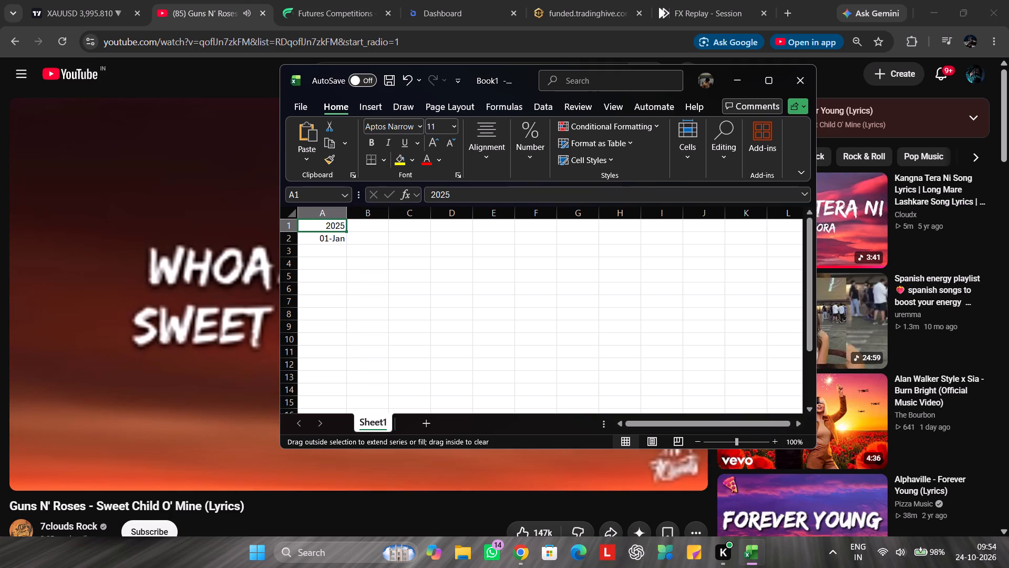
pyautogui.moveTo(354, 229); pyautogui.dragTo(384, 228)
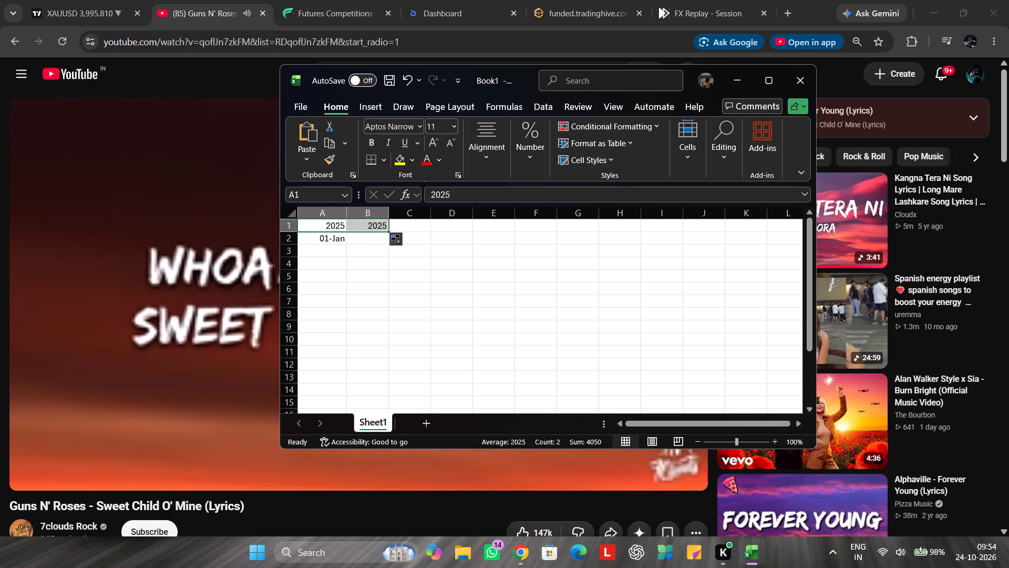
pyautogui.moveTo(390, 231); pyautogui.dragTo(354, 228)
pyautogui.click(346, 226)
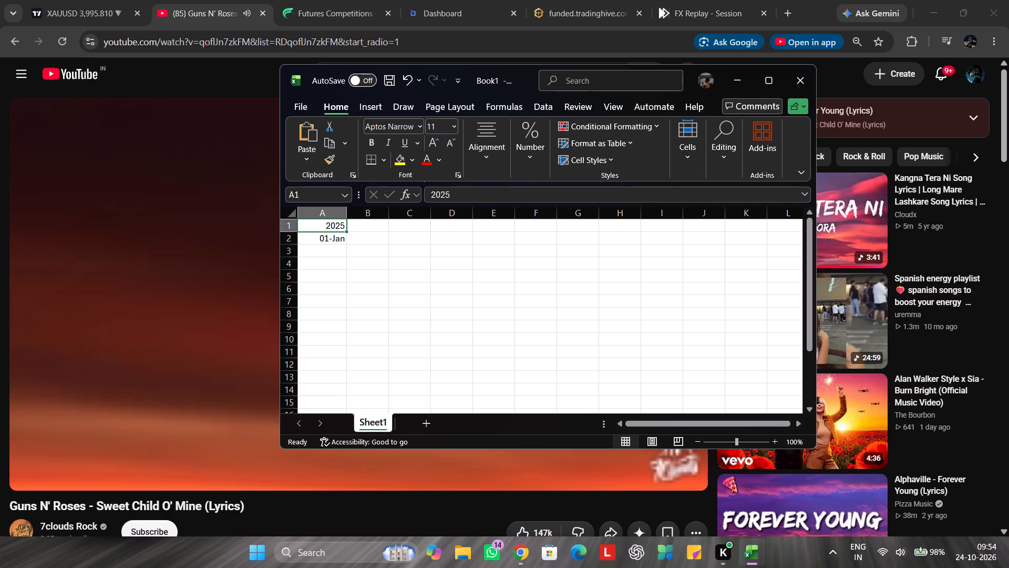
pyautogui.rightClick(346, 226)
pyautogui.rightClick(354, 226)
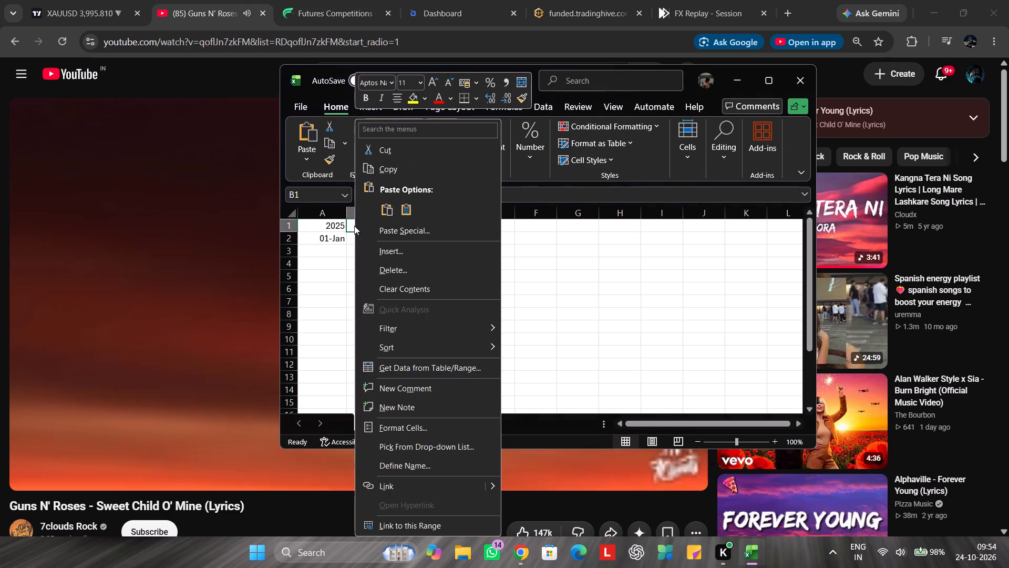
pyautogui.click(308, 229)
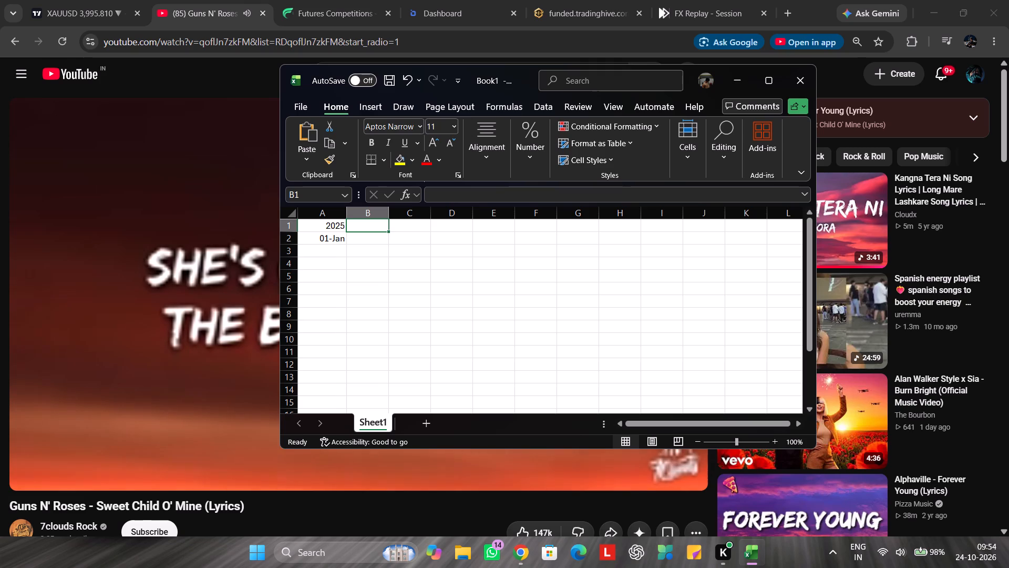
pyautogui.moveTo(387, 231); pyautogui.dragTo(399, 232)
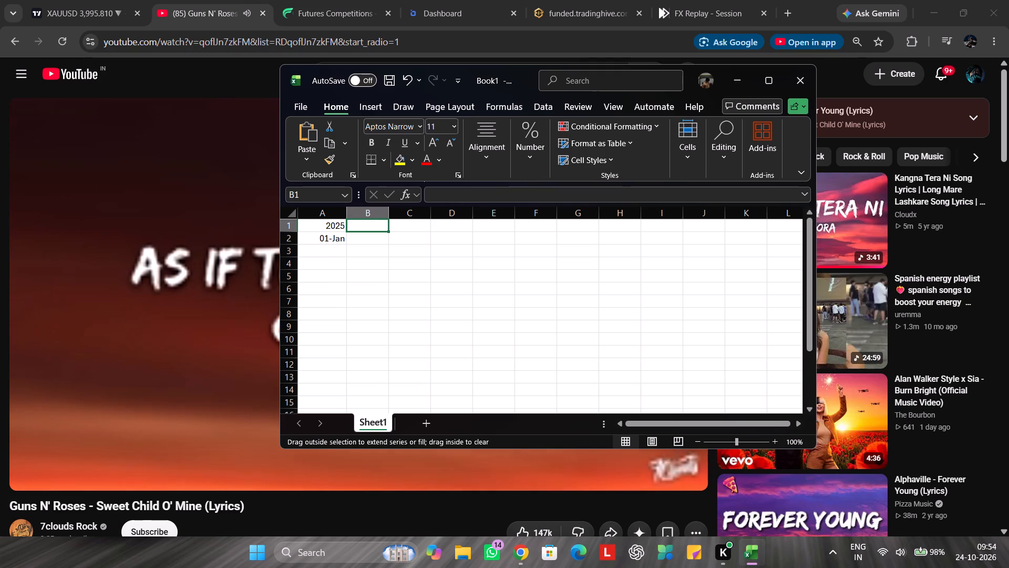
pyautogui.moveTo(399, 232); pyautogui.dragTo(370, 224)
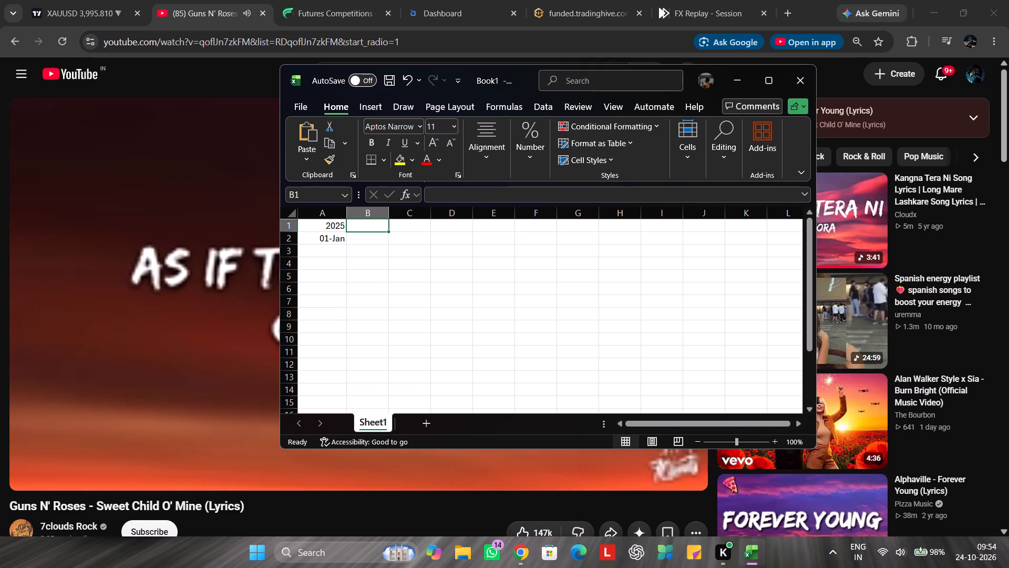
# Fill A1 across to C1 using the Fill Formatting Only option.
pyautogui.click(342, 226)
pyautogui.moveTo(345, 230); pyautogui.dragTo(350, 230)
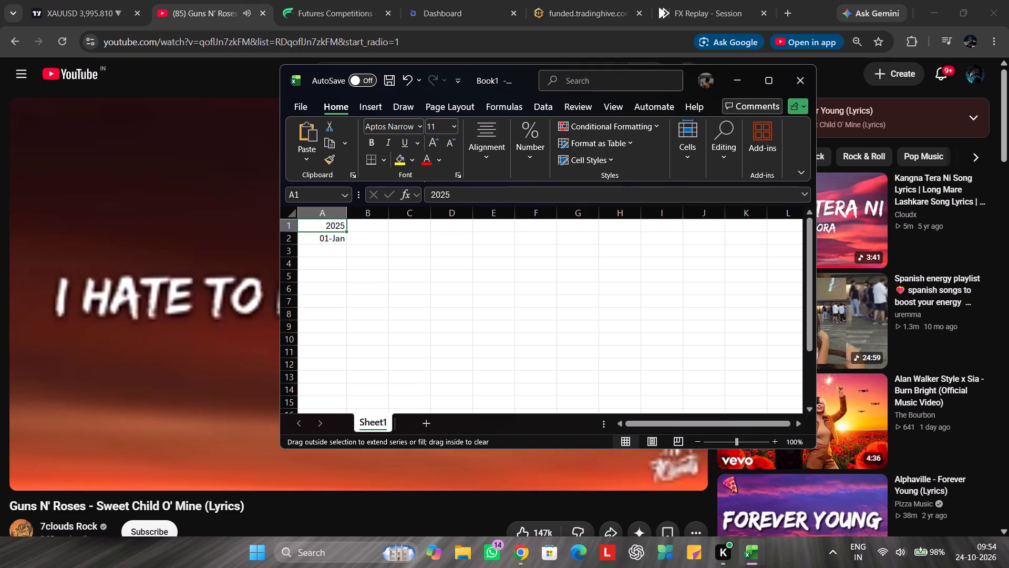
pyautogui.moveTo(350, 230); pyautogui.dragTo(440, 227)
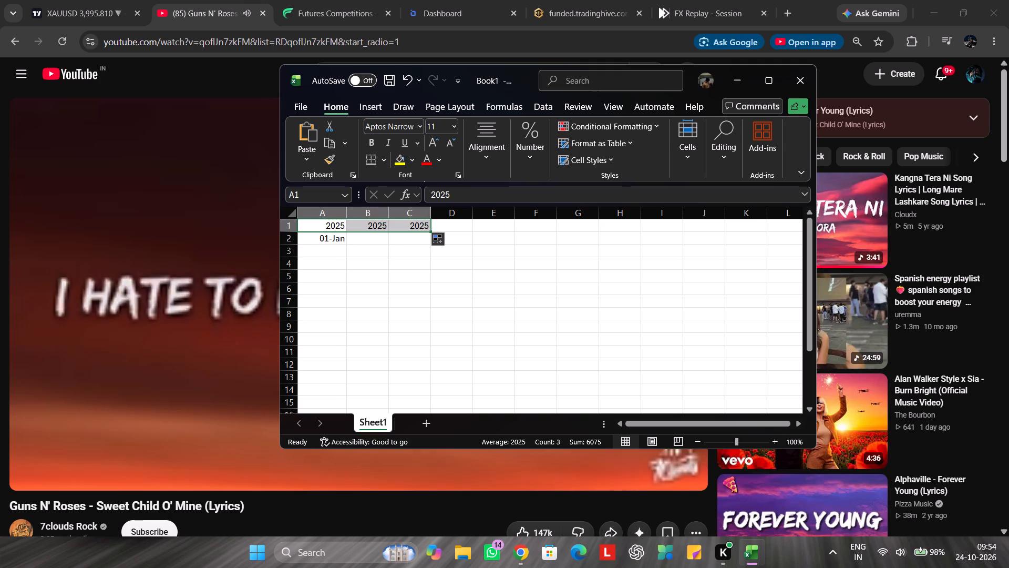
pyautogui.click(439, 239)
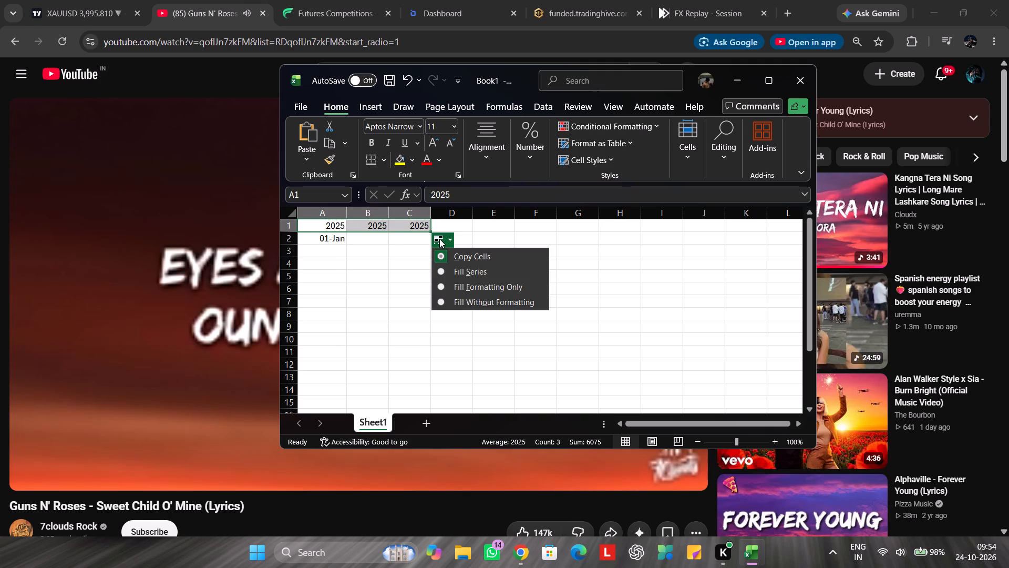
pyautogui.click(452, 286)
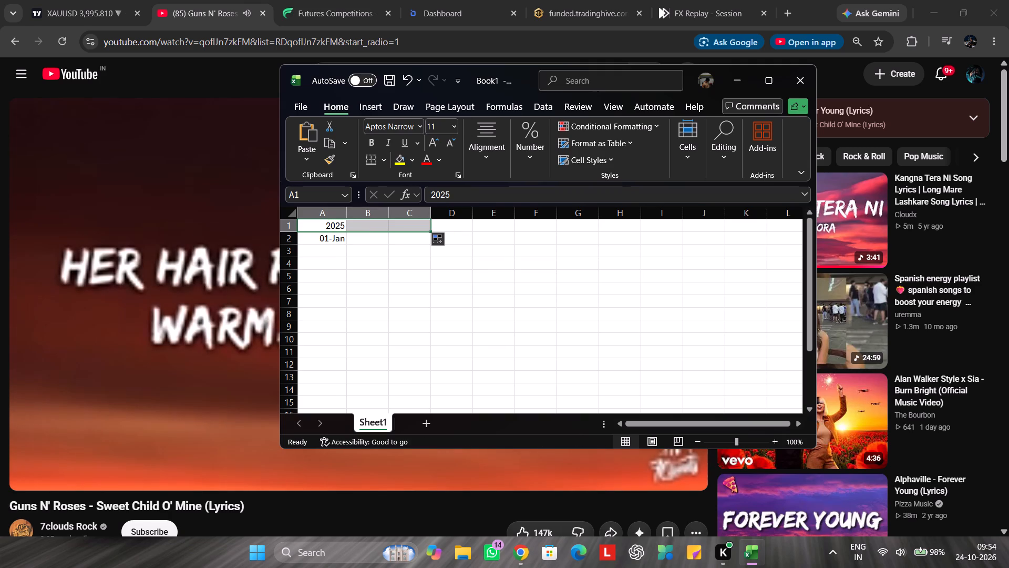
# Fill the 2025 from A1 across B1 and C1.
pyautogui.click(359, 225)
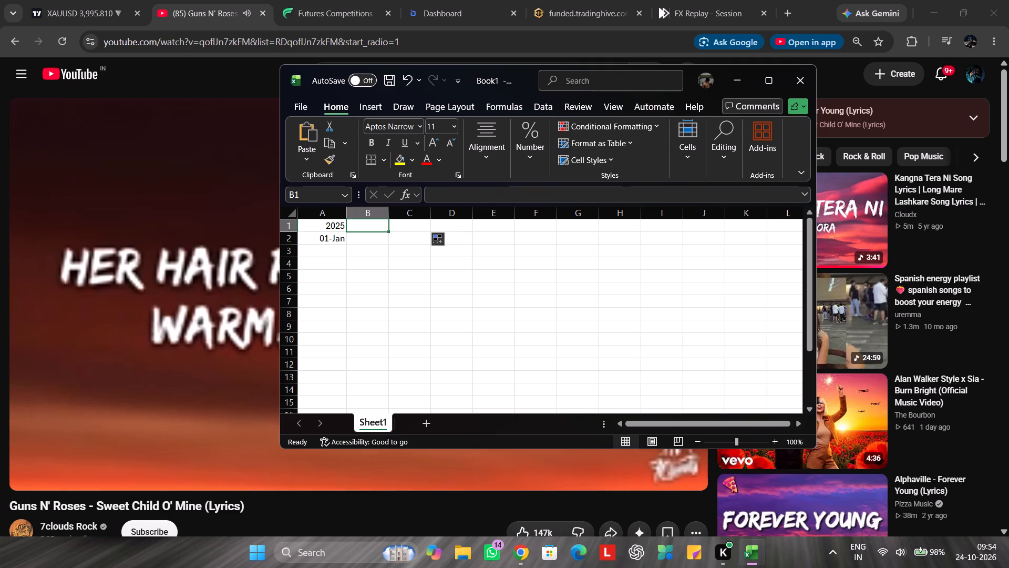
pyautogui.click(330, 227)
pyautogui.moveTo(345, 230); pyautogui.dragTo(430, 231)
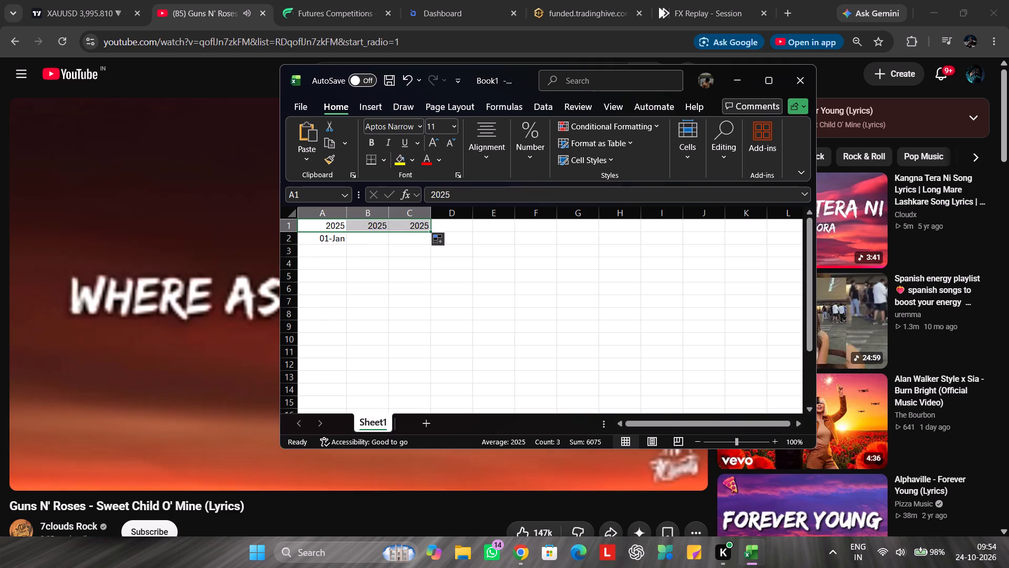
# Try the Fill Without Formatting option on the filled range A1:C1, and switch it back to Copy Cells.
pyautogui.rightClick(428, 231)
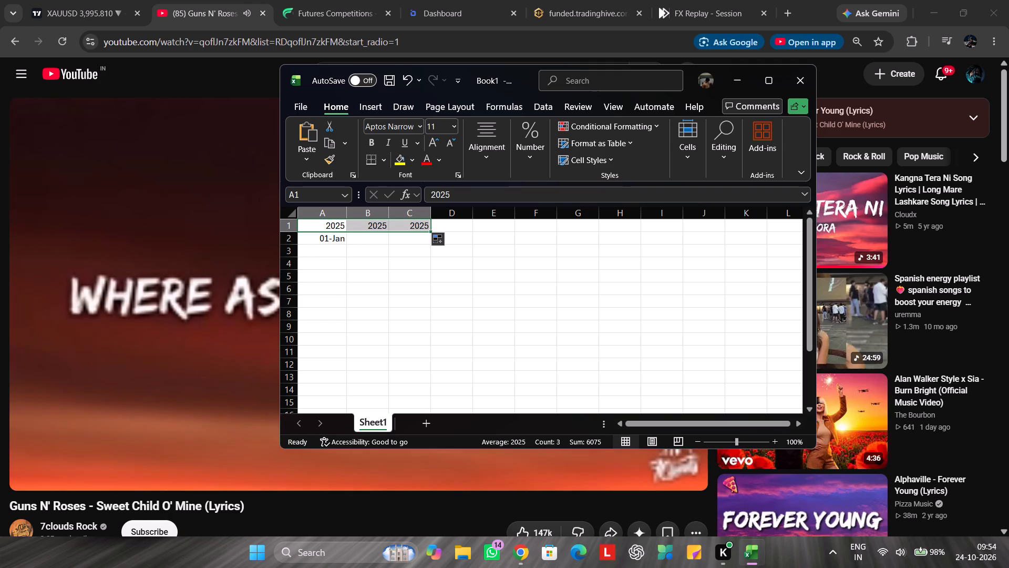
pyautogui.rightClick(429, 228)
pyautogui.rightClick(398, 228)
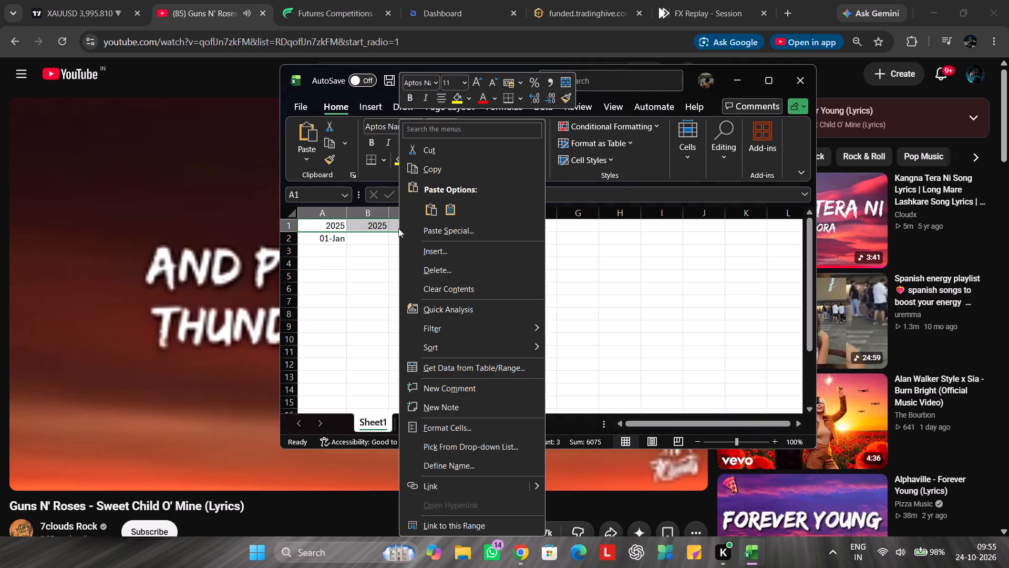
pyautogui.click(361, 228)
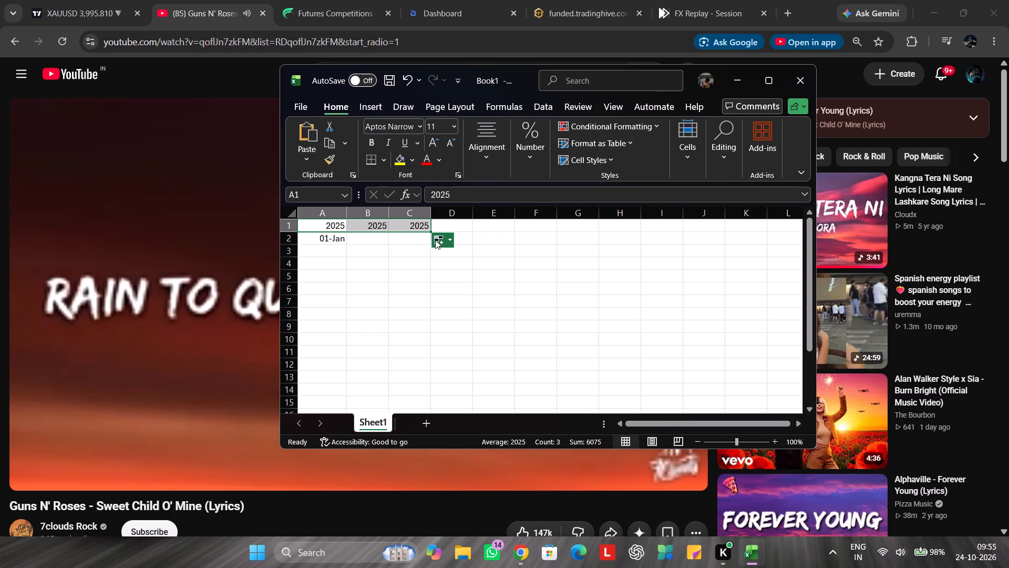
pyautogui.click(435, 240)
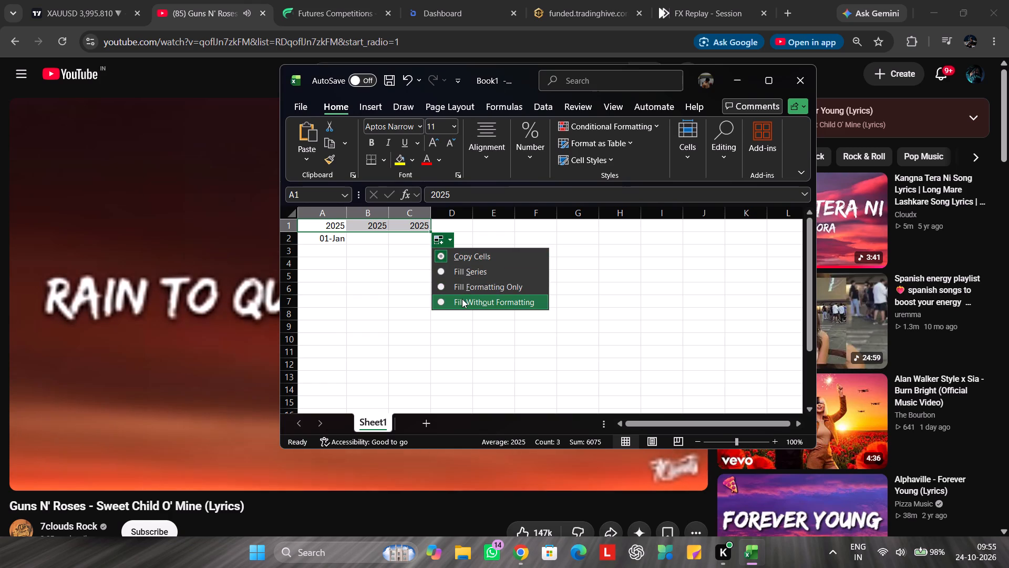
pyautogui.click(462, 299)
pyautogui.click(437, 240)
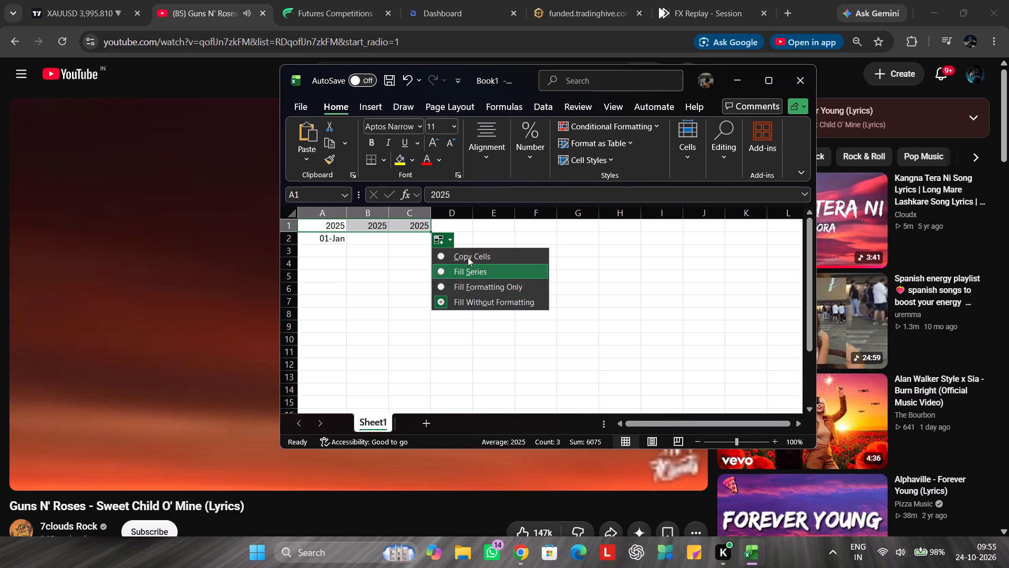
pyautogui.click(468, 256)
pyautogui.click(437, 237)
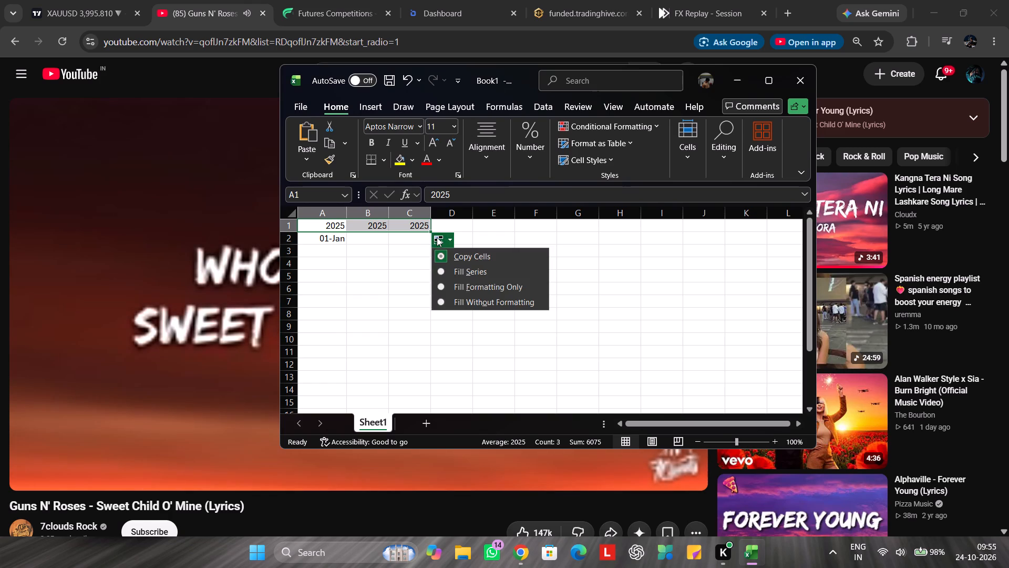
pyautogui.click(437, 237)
# Remove the 2025 copies from B1 and C1, keeping only the entry in A1.
pyautogui.moveTo(427, 226); pyautogui.dragTo(365, 226)
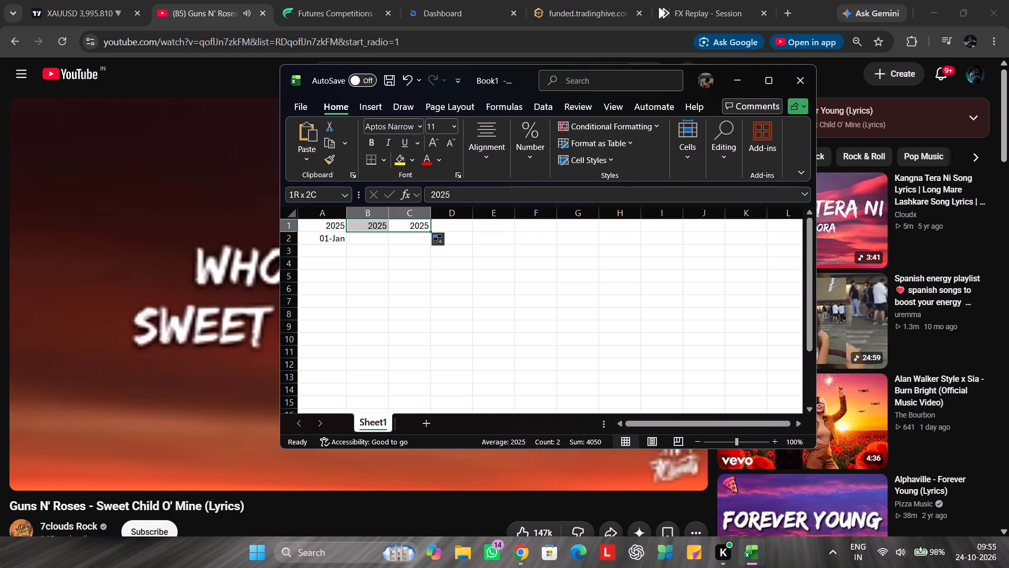
pyautogui.moveTo(365, 226); pyautogui.dragTo(343, 226)
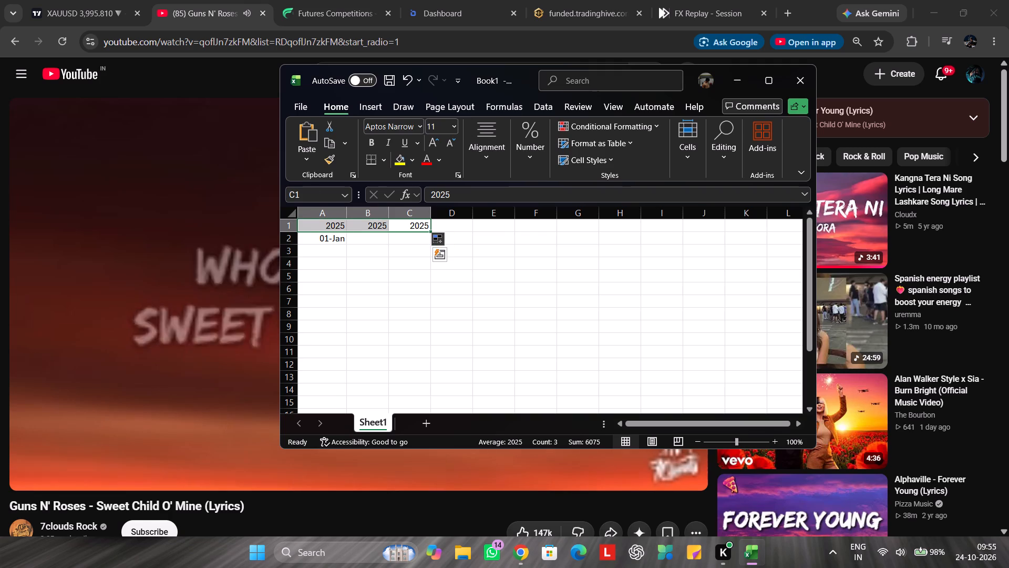
pyautogui.moveTo(433, 230); pyautogui.dragTo(337, 227)
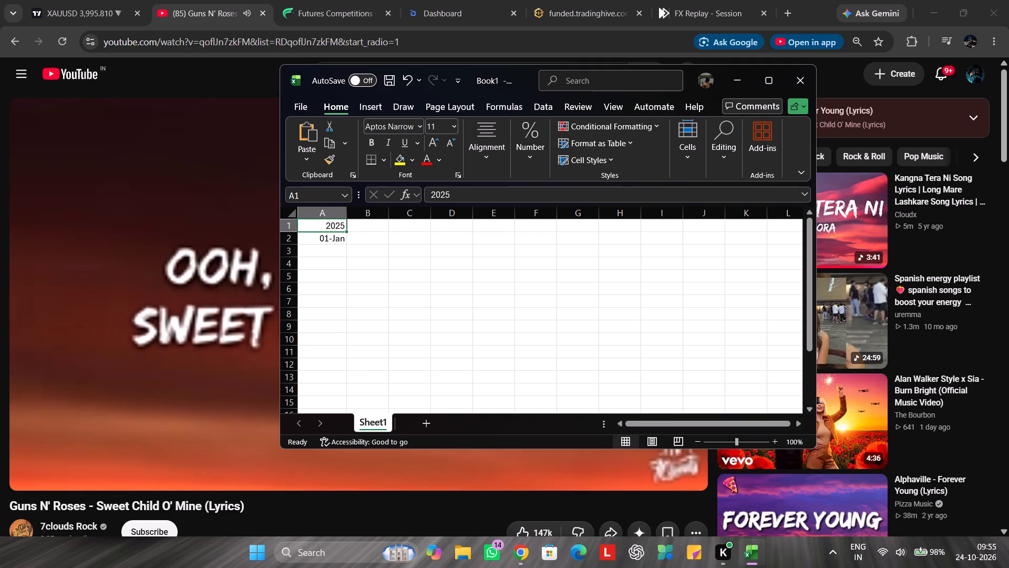
pyautogui.click(367, 224)
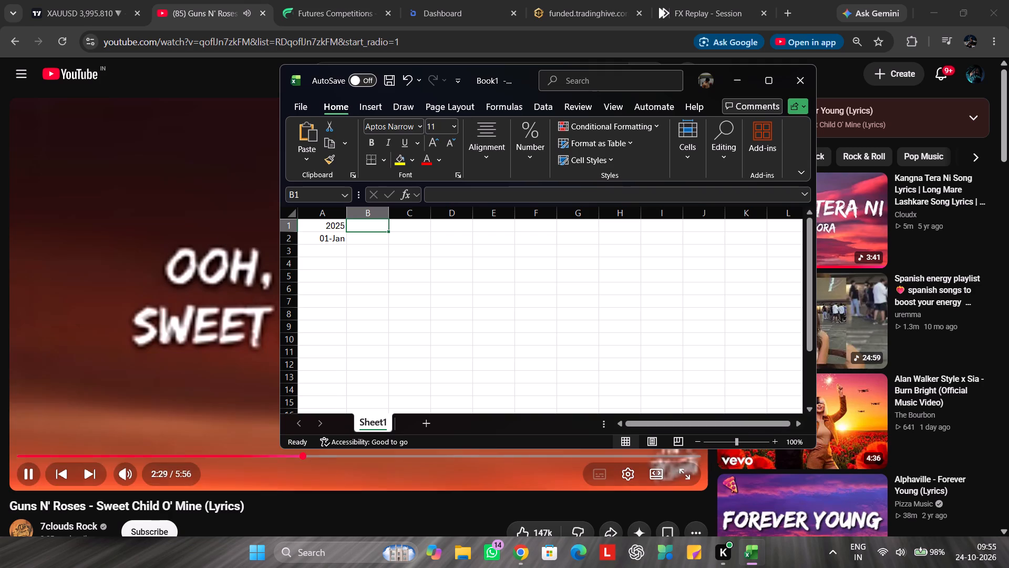
pyautogui.click(310, 228)
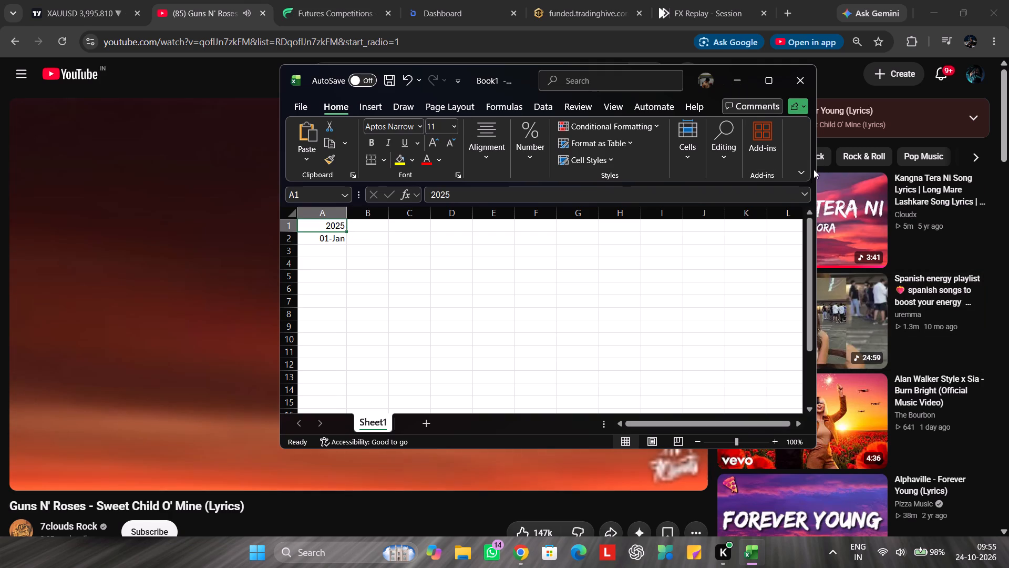
# Widen the workbook window to show columns through N.
pyautogui.moveTo(819, 166); pyautogui.dragTo(917, 178)
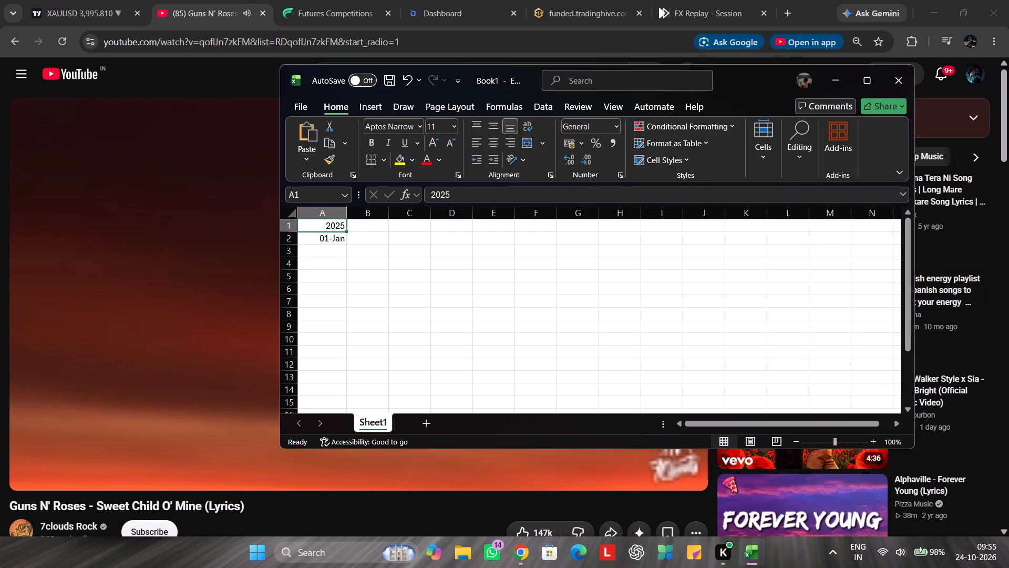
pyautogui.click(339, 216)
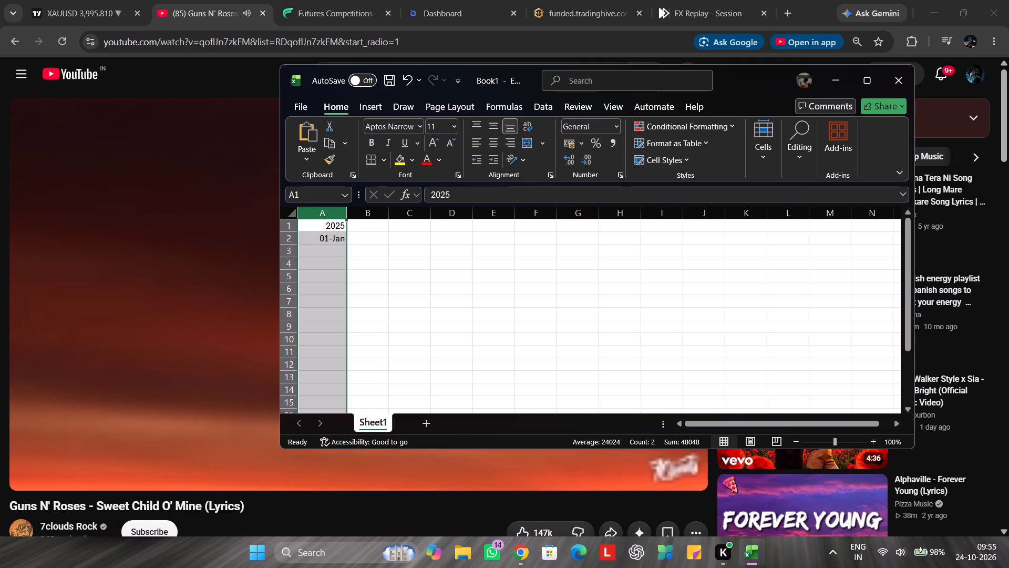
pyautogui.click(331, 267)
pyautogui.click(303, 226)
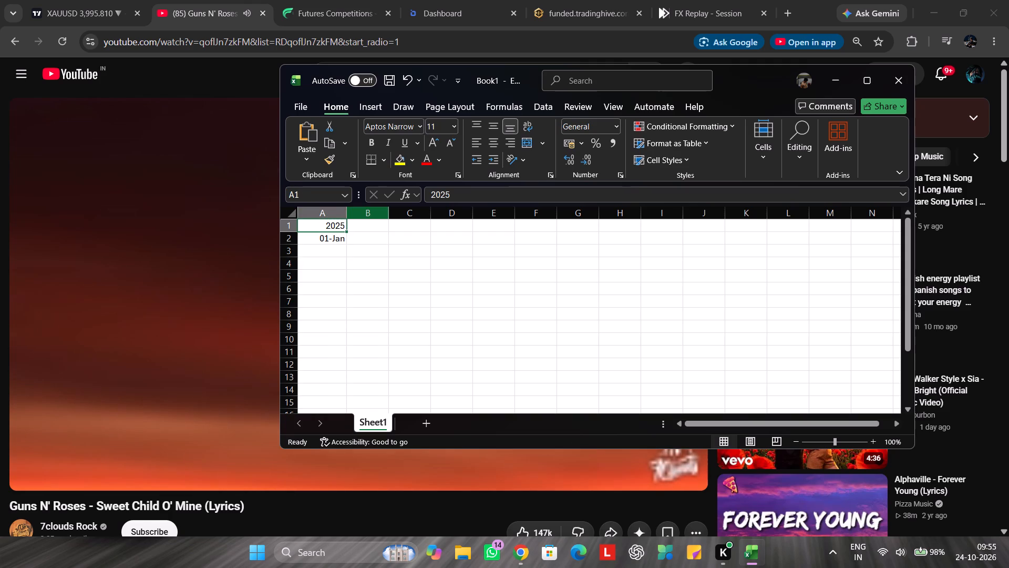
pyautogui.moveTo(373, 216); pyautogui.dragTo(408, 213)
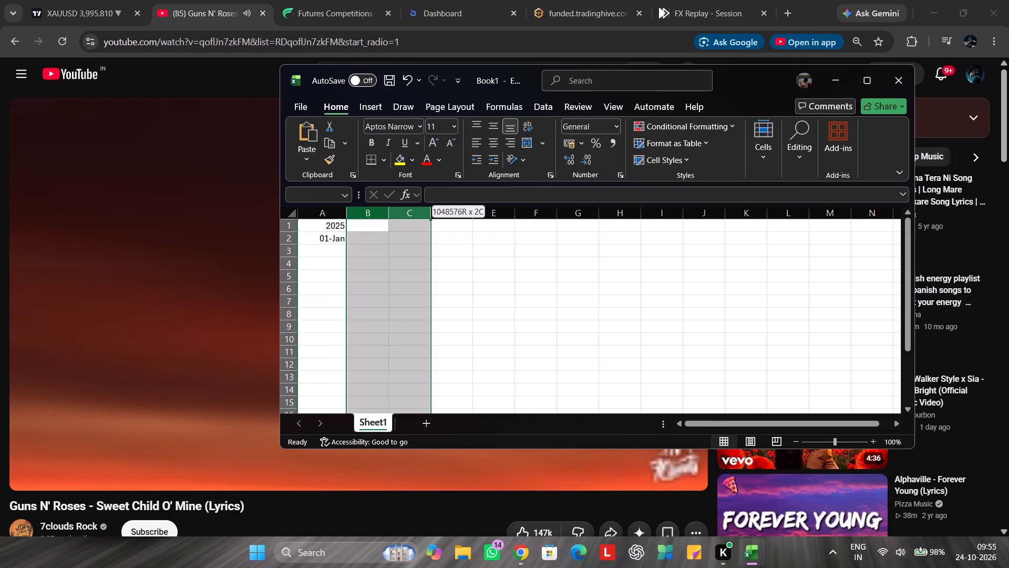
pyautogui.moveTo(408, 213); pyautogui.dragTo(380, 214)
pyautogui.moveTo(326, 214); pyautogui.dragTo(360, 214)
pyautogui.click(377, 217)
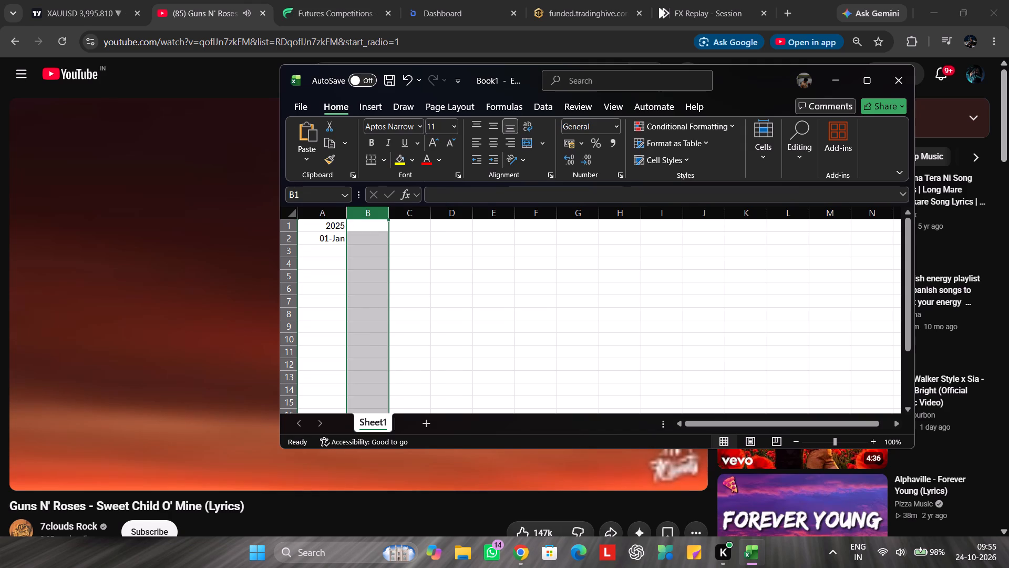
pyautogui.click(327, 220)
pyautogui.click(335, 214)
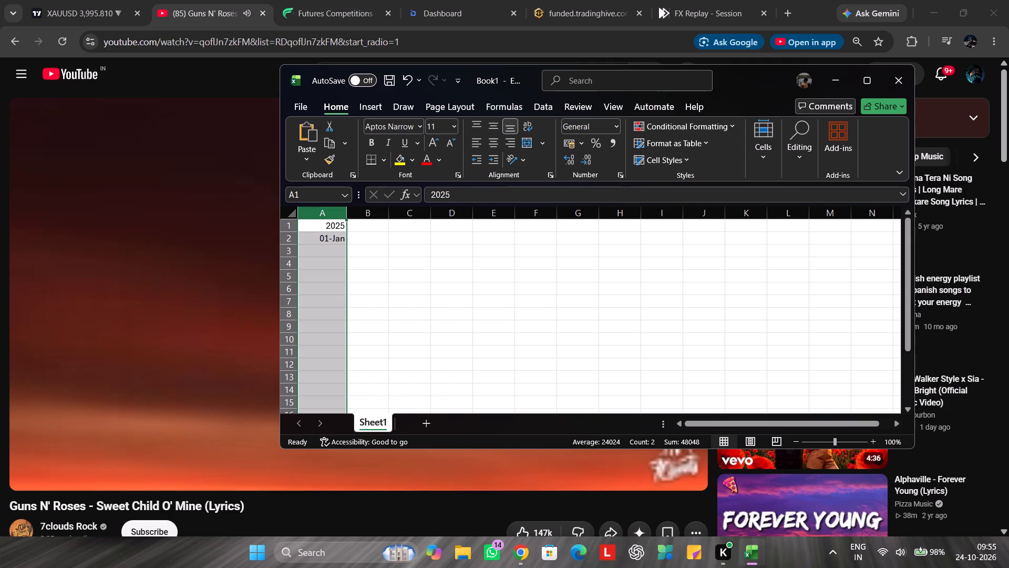
# Widen all columns of the sheet evenly, and make column A very slightly wider.
pyautogui.click(292, 216)
pyautogui.click(292, 216)
pyautogui.click(343, 215)
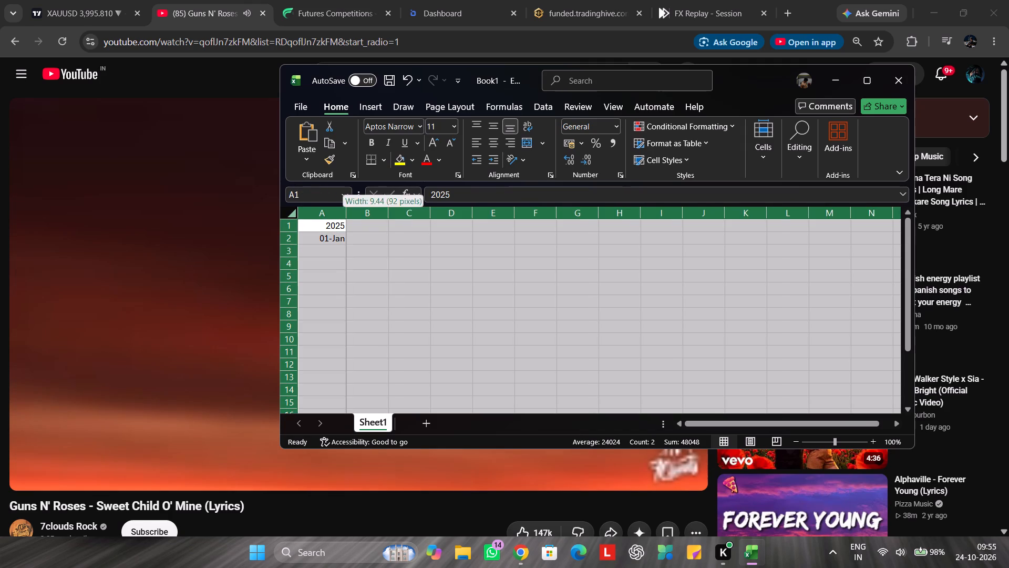
pyautogui.moveTo(342, 216); pyautogui.dragTo(354, 218)
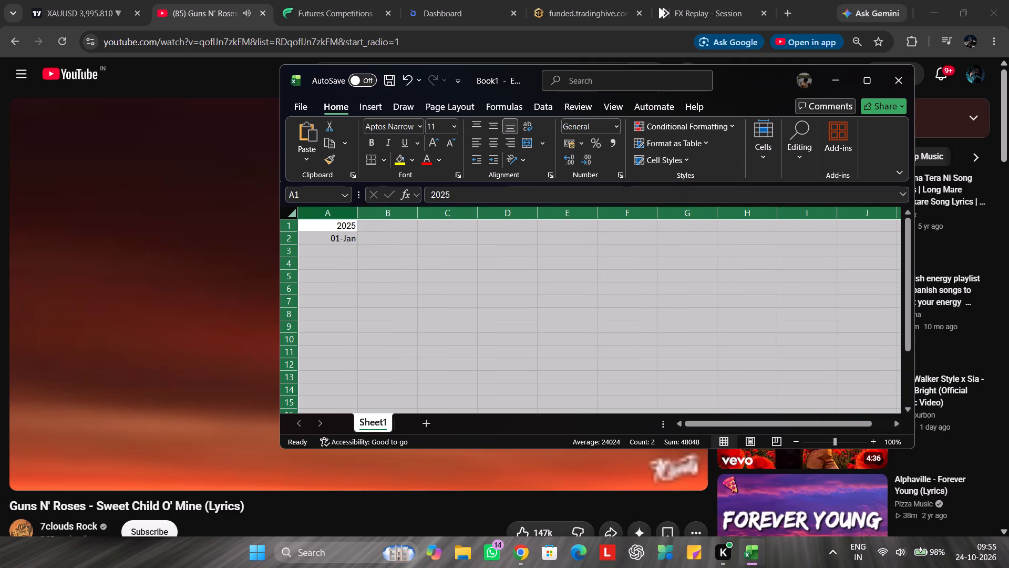
pyautogui.click(295, 217)
pyautogui.click(343, 211)
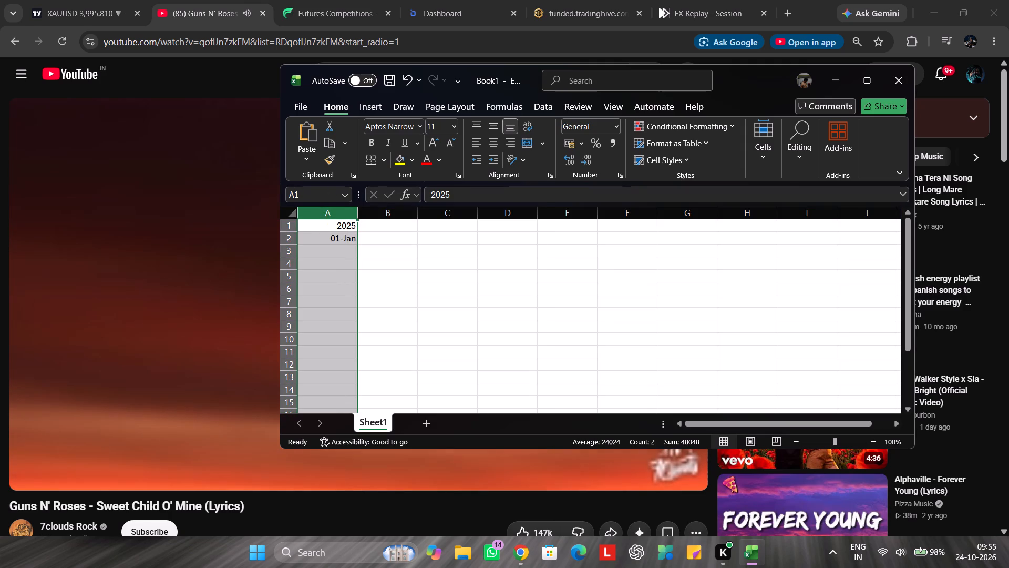
pyautogui.click(356, 218)
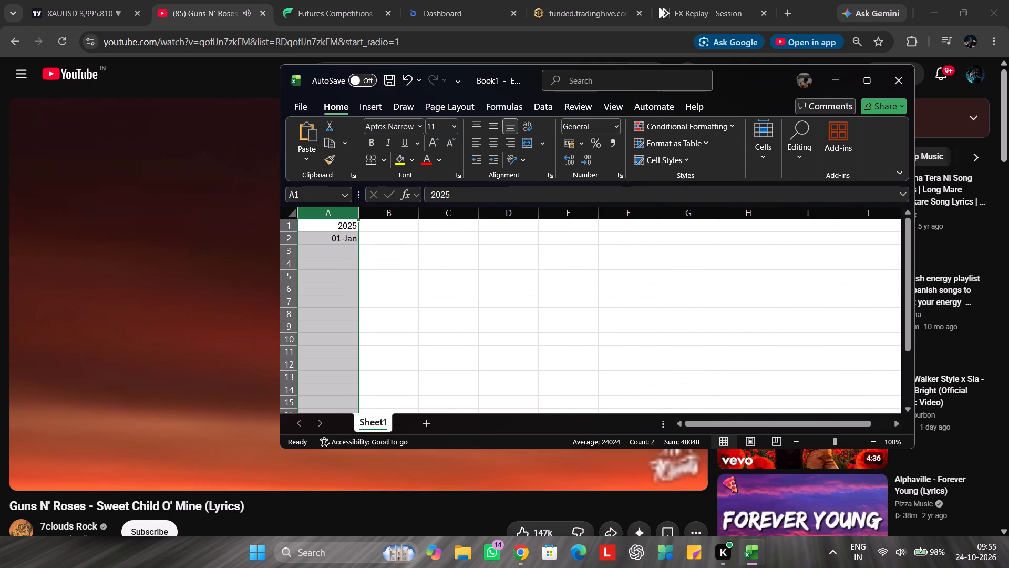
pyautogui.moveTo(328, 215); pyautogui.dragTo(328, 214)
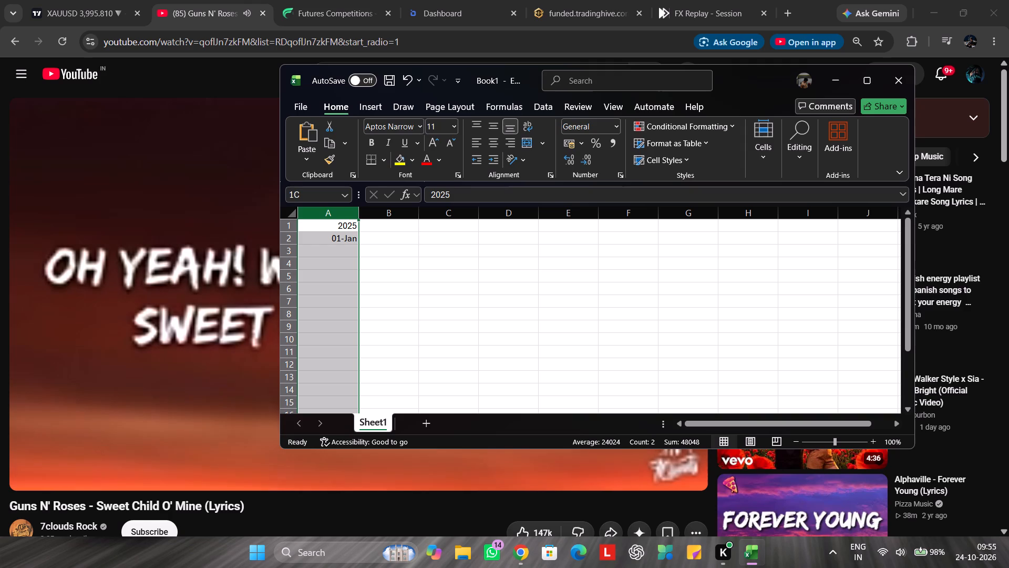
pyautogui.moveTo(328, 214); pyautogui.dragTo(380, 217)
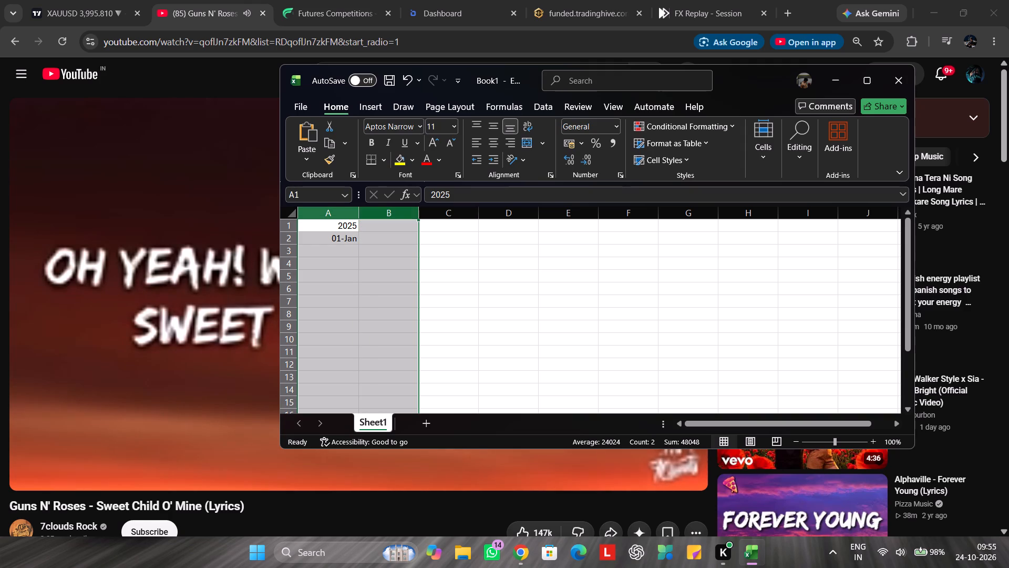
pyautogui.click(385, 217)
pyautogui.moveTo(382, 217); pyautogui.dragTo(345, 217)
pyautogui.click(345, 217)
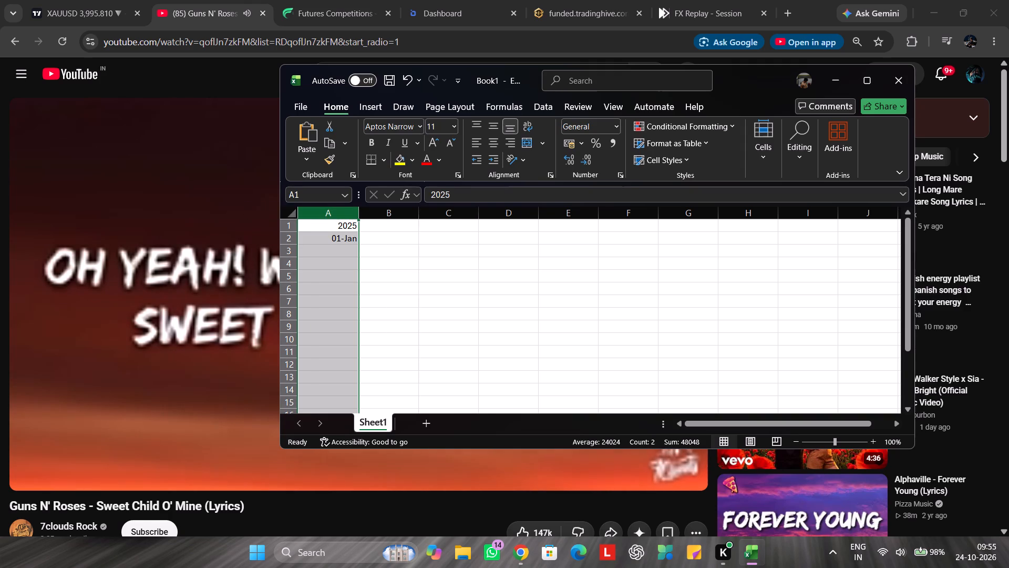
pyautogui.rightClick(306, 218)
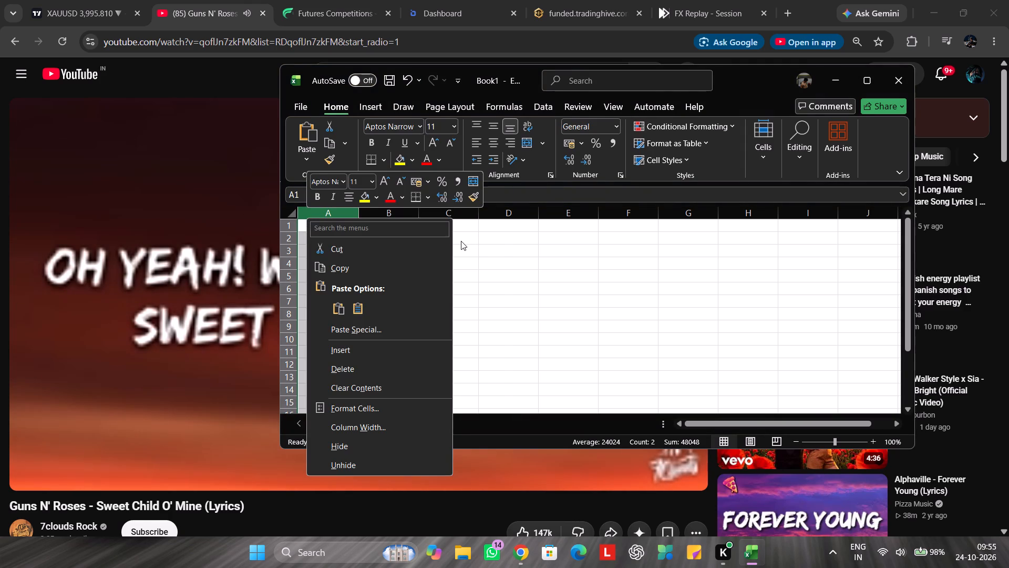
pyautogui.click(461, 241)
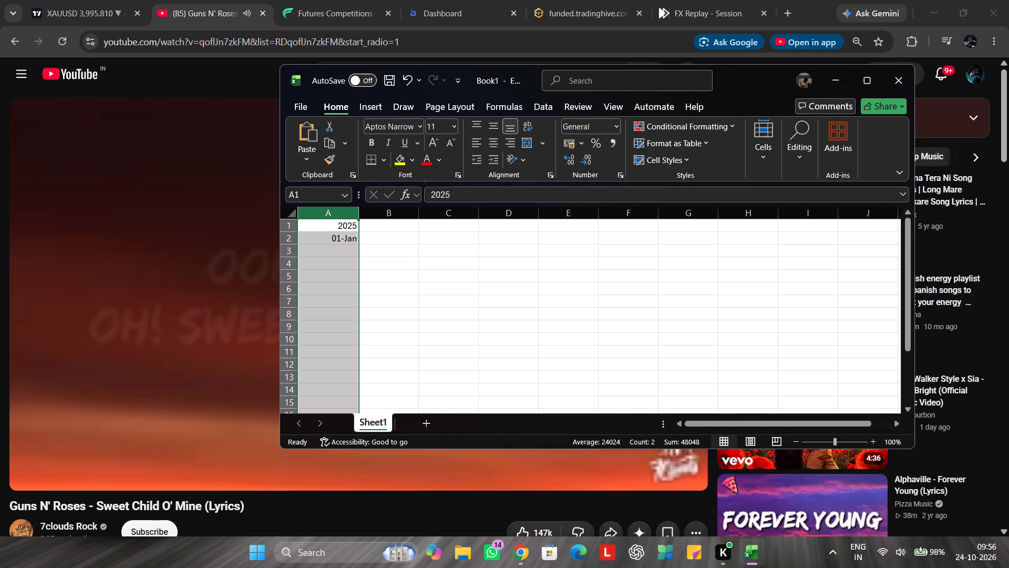
# Enter "1st trade falils" in B2, beside the 01-Jan date.
pyautogui.click(377, 234)
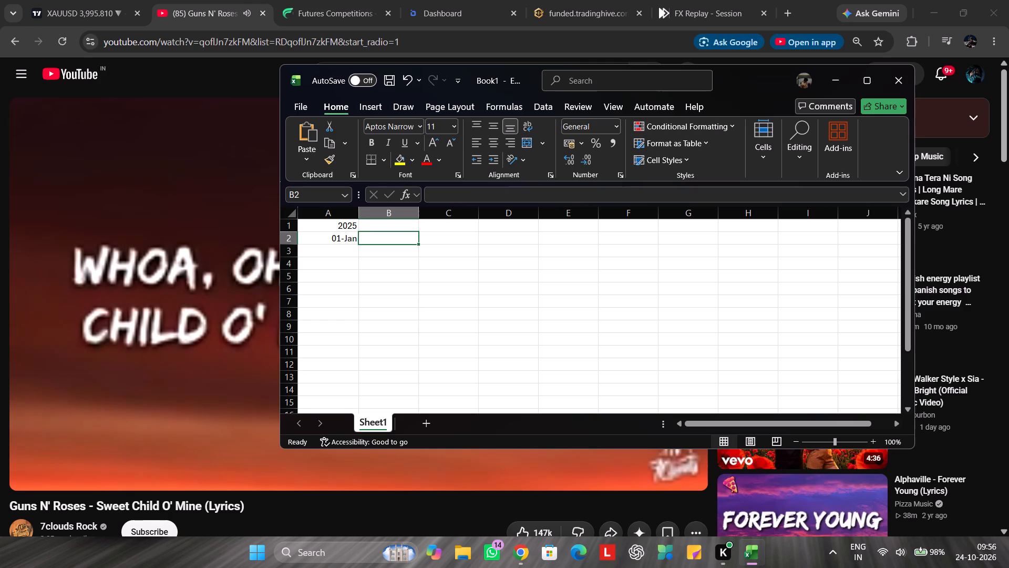
pyautogui.click(389, 238)
pyautogui.press('1')
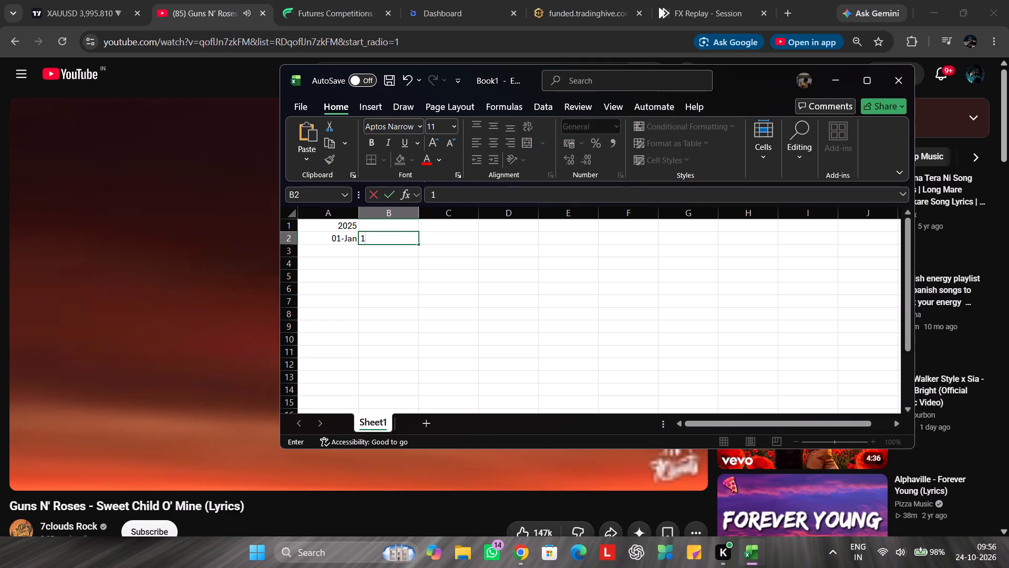
pyautogui.write('st')
pyautogui.press('space')
pyautogui.write('trade')
pyautogui.press('space')
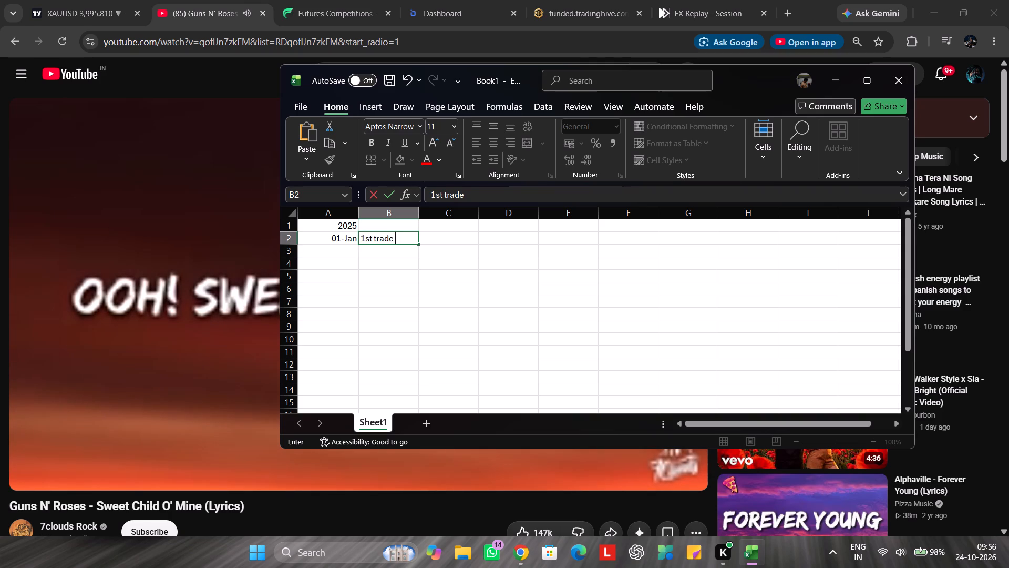
pyautogui.write('afil')
pyautogui.press('BackSpace')
pyautogui.press('BackSpace')
pyautogui.press('BackSpace')
pyautogui.press('BackSpace')
pyautogui.write('falils')
pyautogui.press('BackSpace')
pyautogui.press('BackSpace')
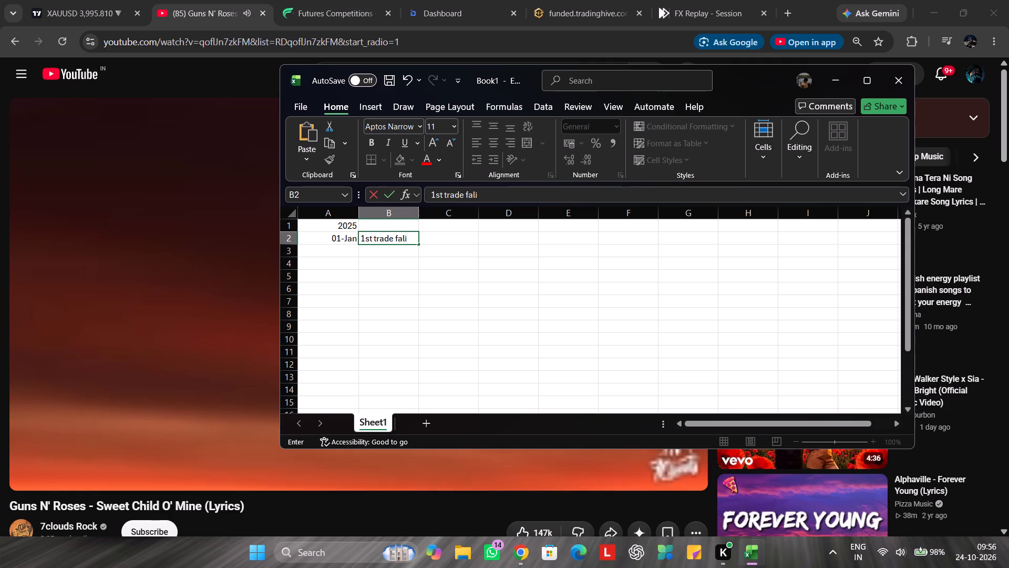
pyautogui.write('ls')
pyautogui.press('Return')
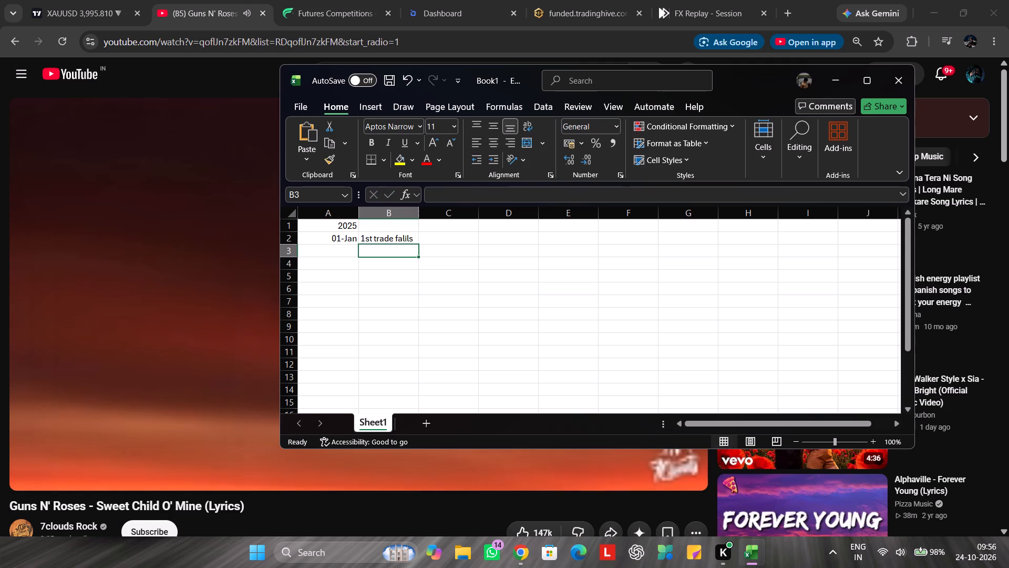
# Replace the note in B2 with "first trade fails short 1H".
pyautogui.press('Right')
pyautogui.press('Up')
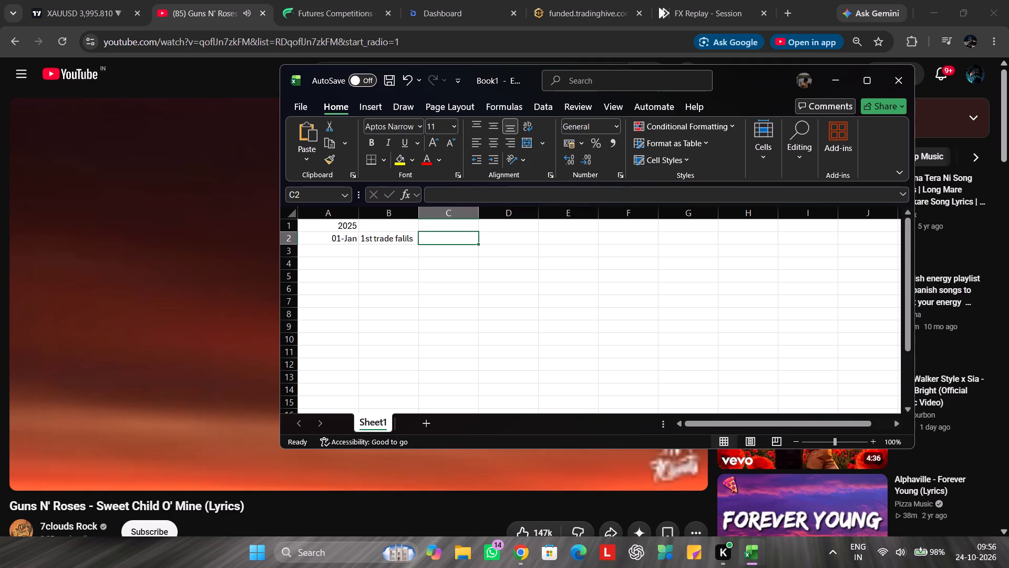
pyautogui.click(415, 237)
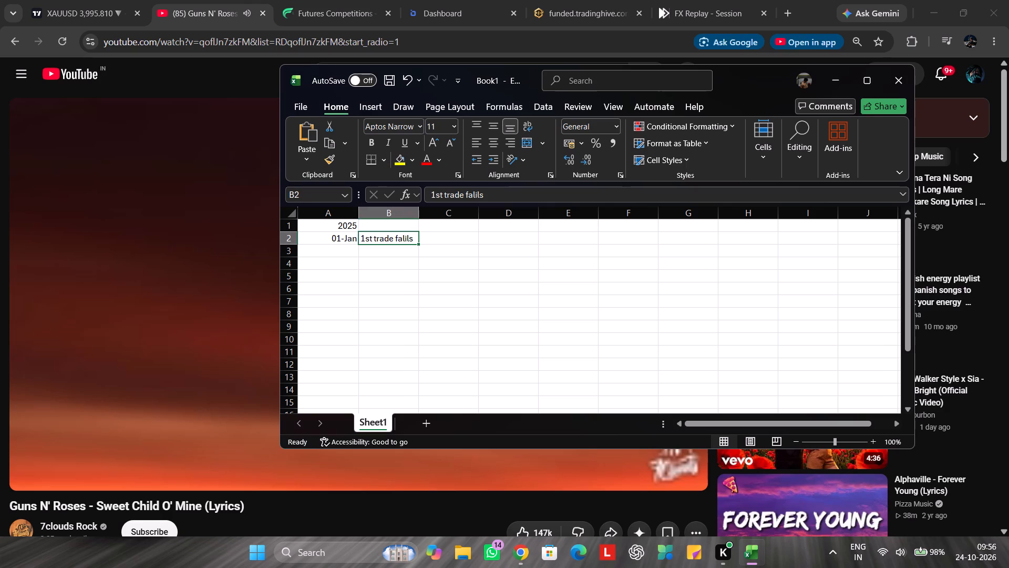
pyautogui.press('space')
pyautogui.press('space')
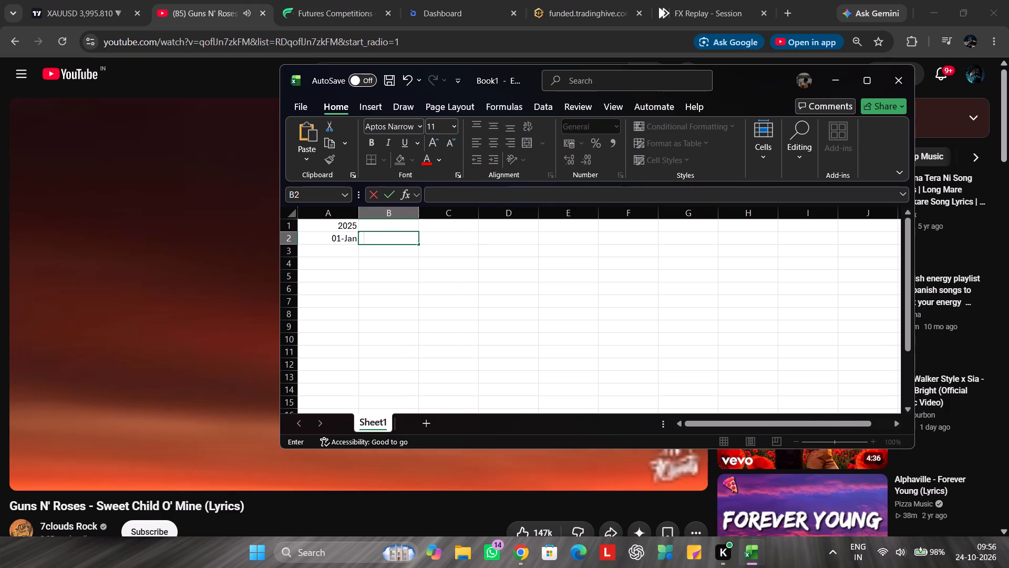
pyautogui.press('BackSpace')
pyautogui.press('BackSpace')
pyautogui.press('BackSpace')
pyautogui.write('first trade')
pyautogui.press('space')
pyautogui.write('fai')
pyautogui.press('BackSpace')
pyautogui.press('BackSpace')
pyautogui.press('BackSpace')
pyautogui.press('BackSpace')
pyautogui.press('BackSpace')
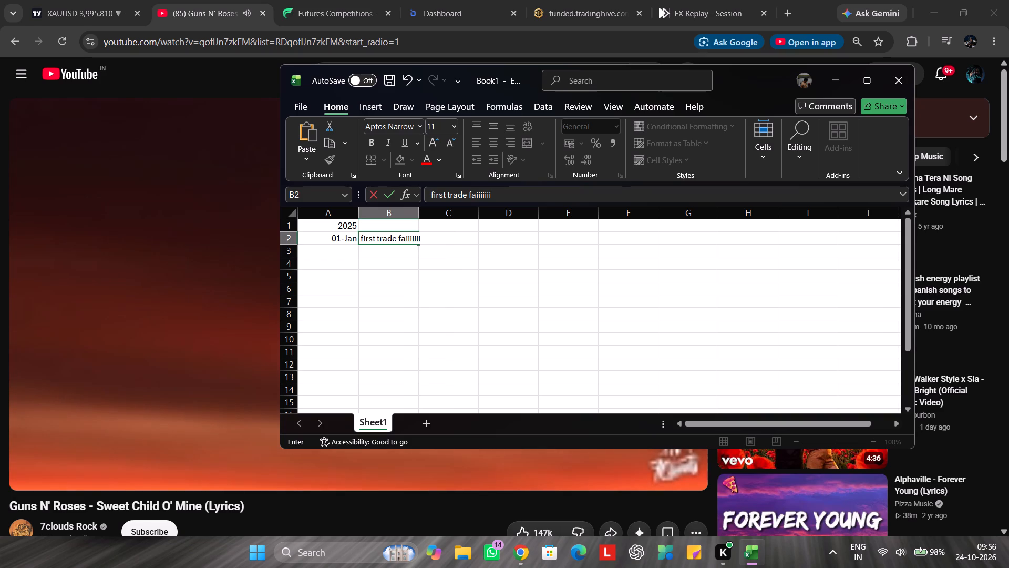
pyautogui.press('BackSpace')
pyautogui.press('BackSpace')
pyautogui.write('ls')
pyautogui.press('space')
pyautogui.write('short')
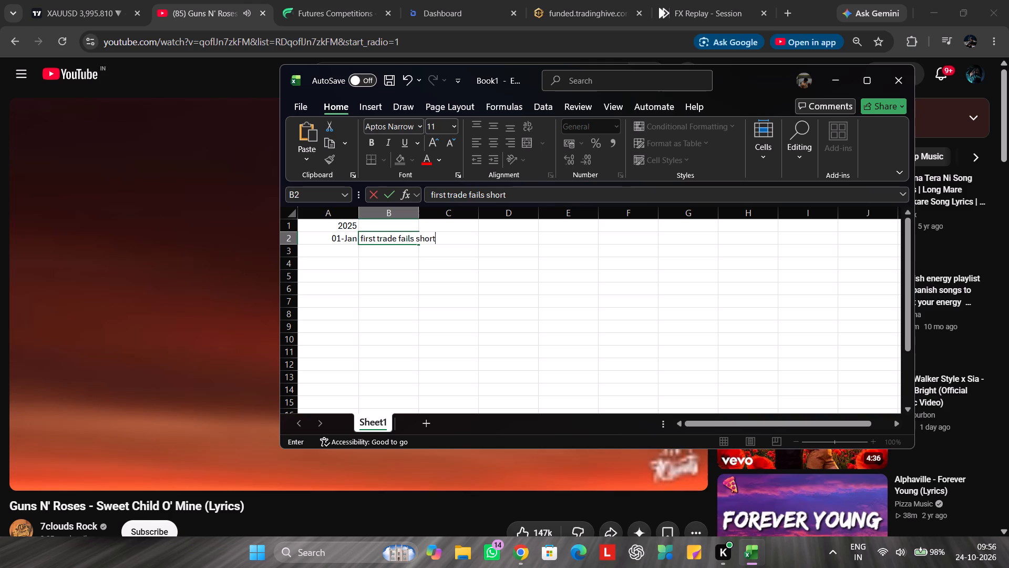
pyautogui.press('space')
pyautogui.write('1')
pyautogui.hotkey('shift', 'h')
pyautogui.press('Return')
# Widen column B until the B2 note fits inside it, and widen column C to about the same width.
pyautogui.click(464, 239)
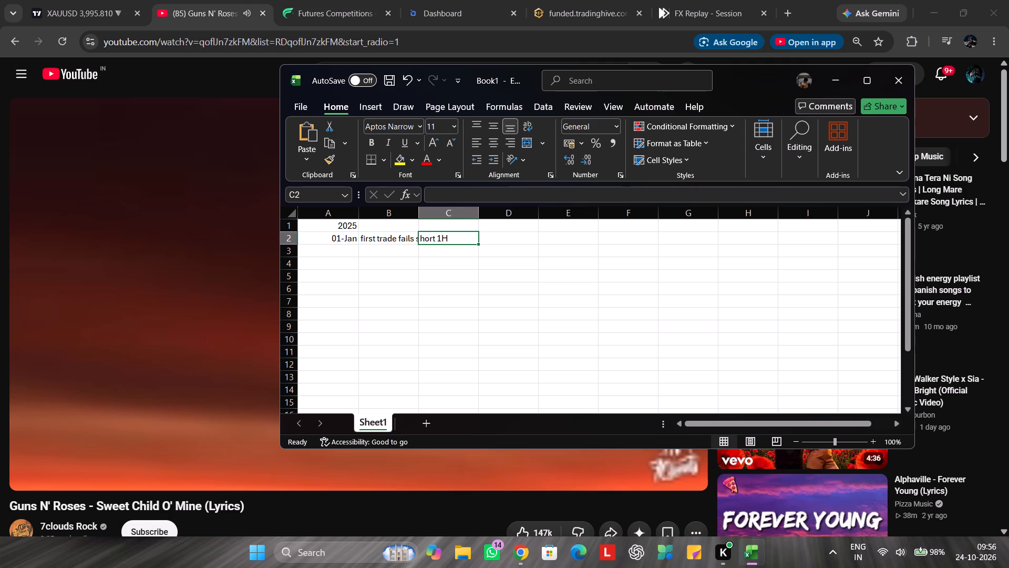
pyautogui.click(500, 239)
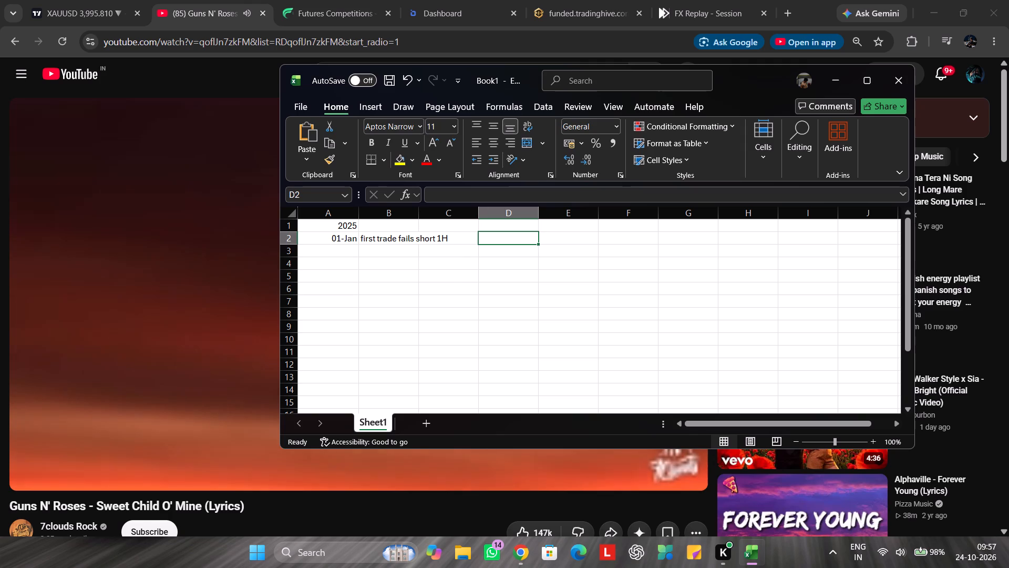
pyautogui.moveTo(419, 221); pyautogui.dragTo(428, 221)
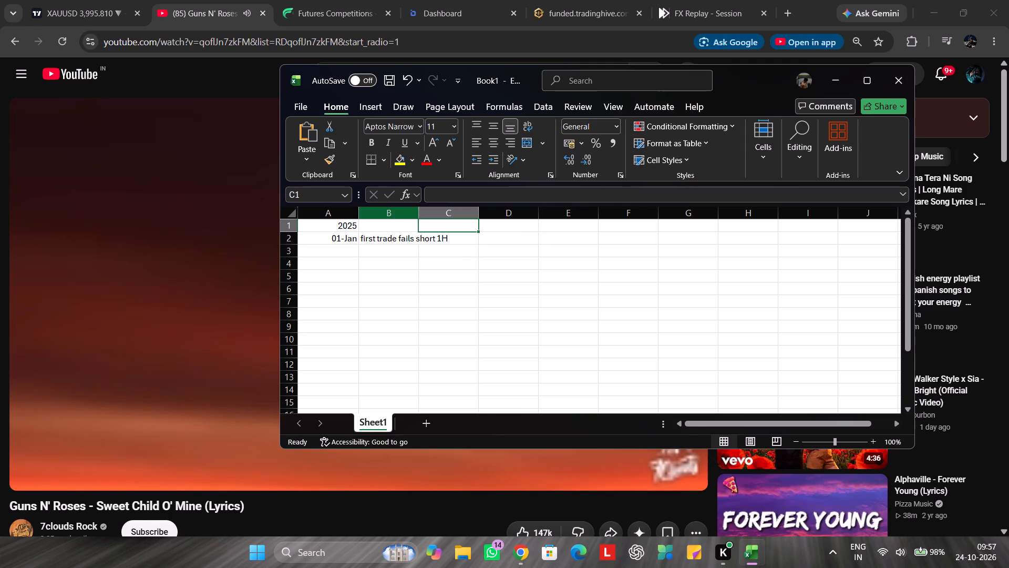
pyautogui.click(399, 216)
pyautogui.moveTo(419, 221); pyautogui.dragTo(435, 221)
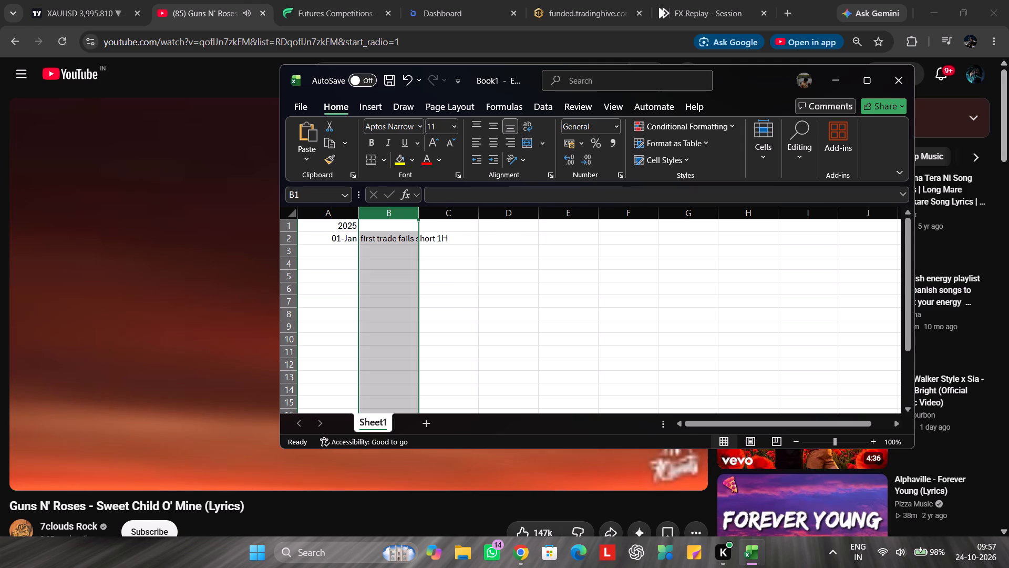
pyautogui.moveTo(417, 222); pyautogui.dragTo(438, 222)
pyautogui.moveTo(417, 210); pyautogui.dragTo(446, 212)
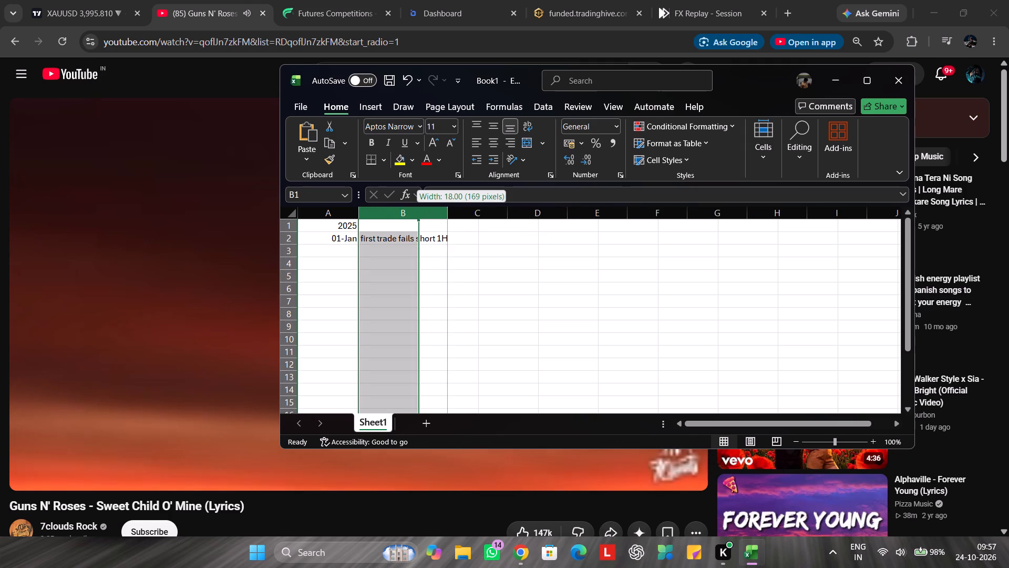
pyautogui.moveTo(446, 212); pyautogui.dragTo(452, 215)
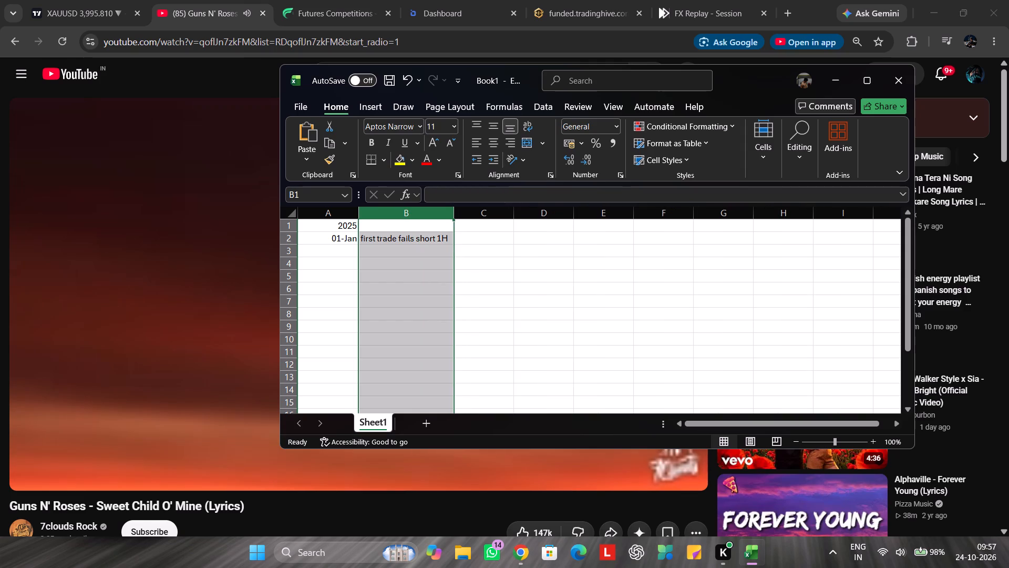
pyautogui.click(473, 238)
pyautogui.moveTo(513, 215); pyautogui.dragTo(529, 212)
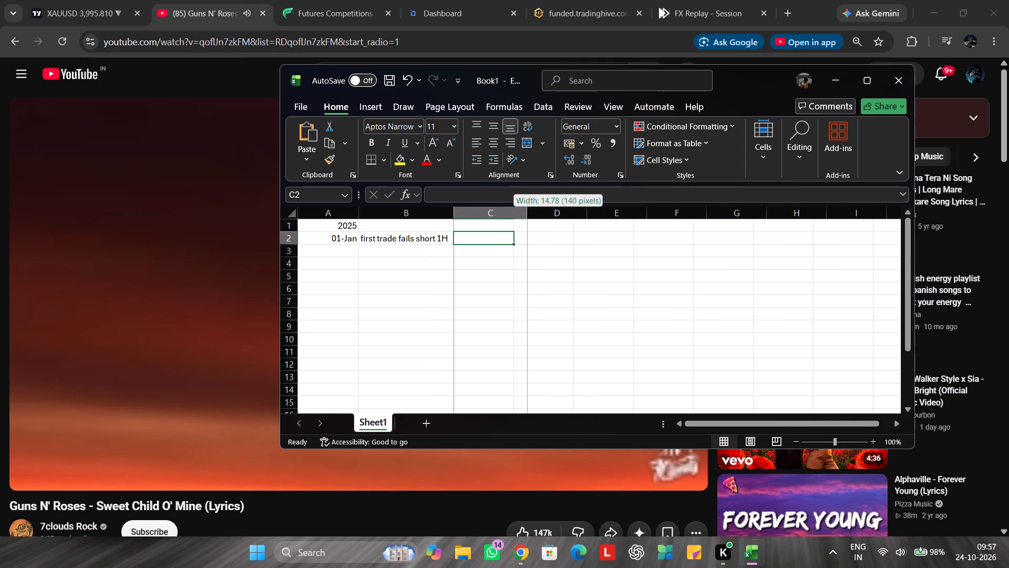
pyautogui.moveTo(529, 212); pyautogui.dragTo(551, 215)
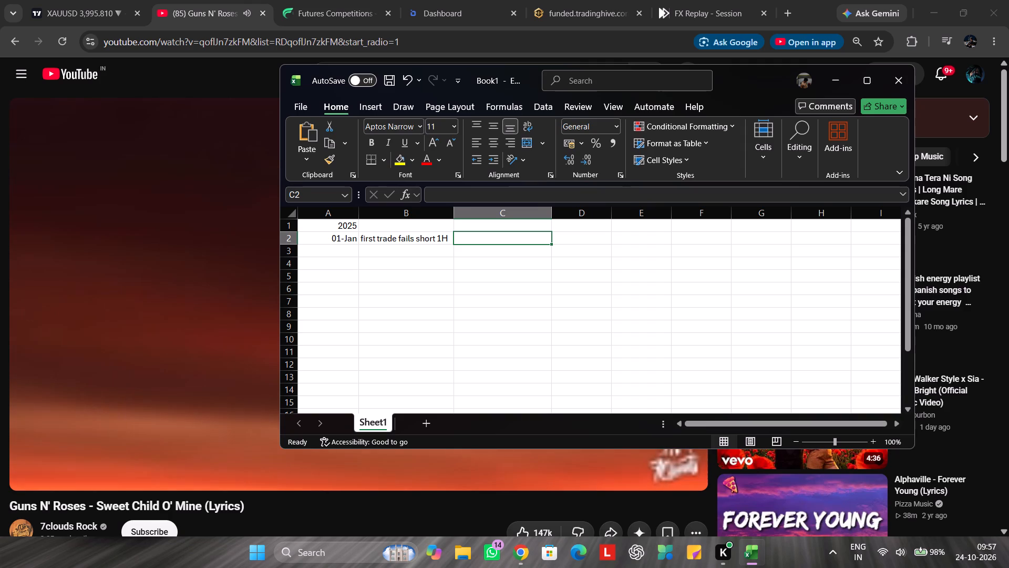
# Replace the note in B2 with "first trade -1".
pyautogui.click(450, 238)
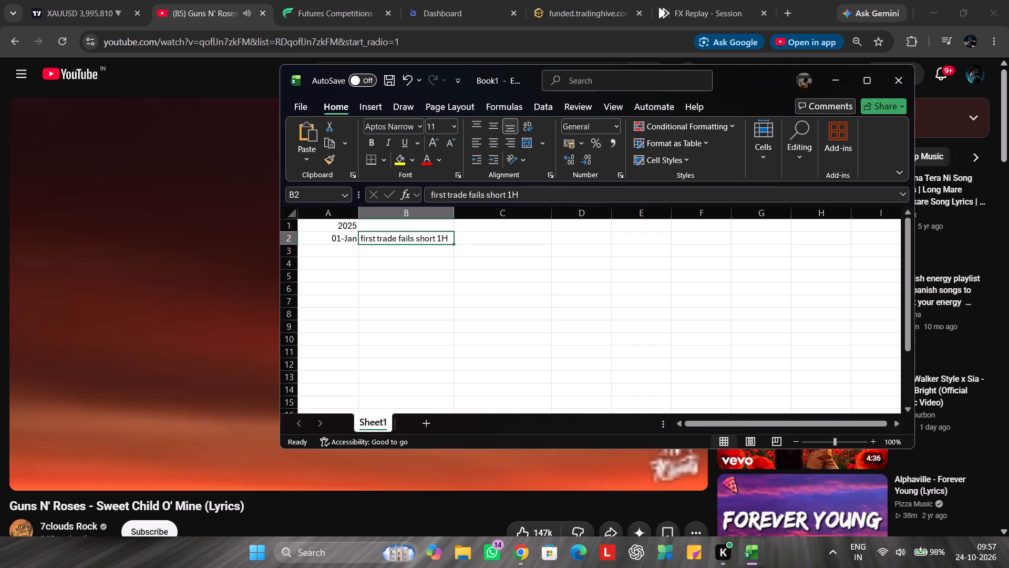
pyautogui.click(446, 239)
pyautogui.press('BackSpace')
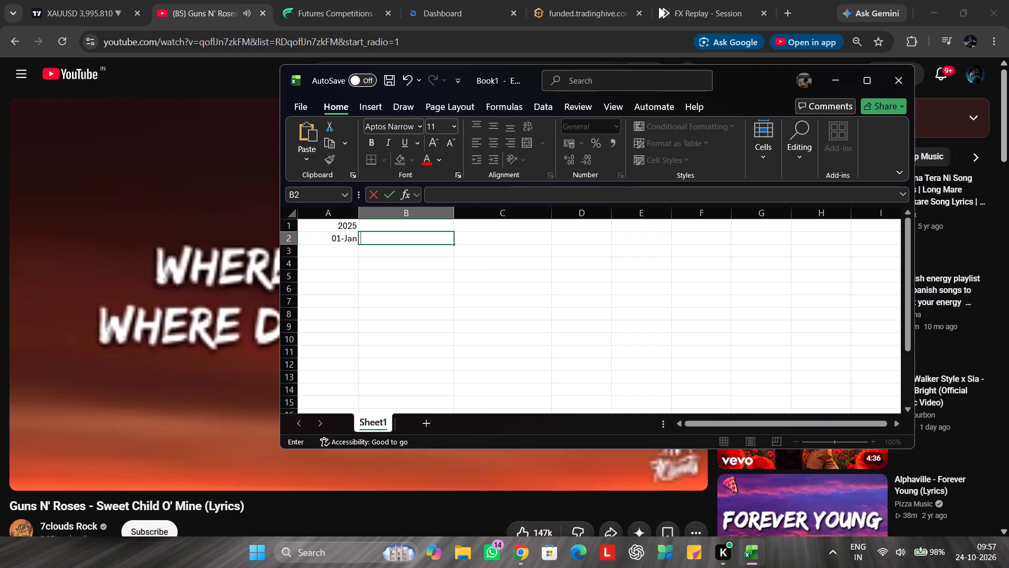
pyautogui.write('dirst')
pyautogui.press('space')
pyautogui.press('BackSpace')
pyautogui.press('BackSpace')
pyautogui.press('BackSpace')
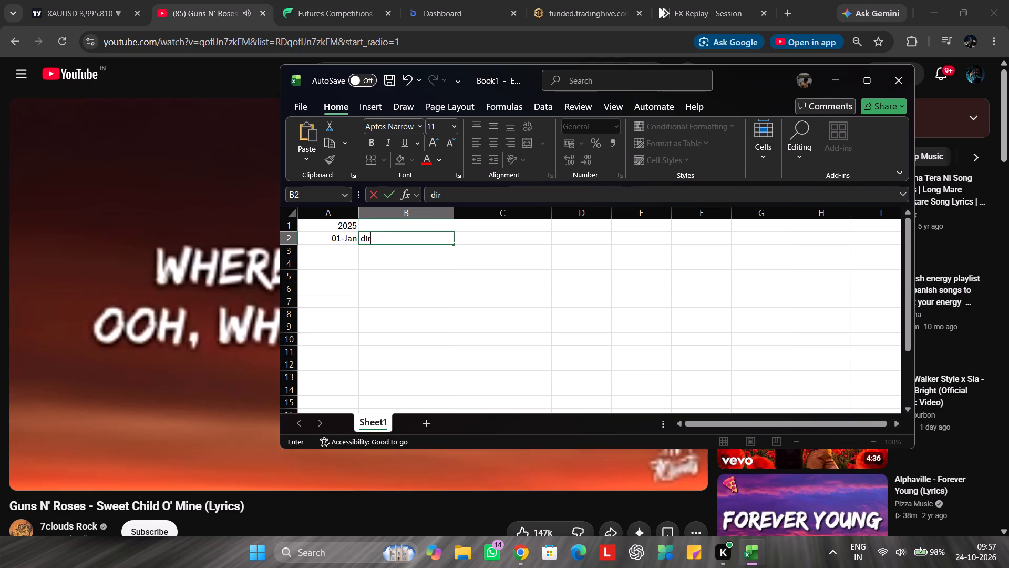
pyautogui.press('BackSpace')
pyautogui.press('BackSpace')
pyautogui.press('BackSpace')
pyautogui.press('BackSpace')
pyautogui.write('first trade')
pyautogui.press('space')
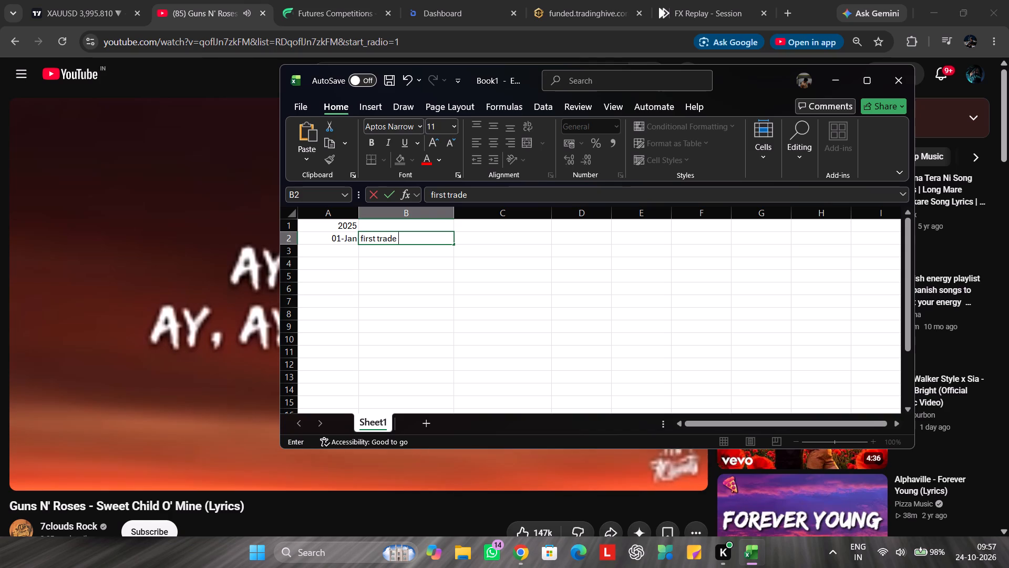
pyautogui.press('-')
pyautogui.press('1')
pyautogui.click(454, 217)
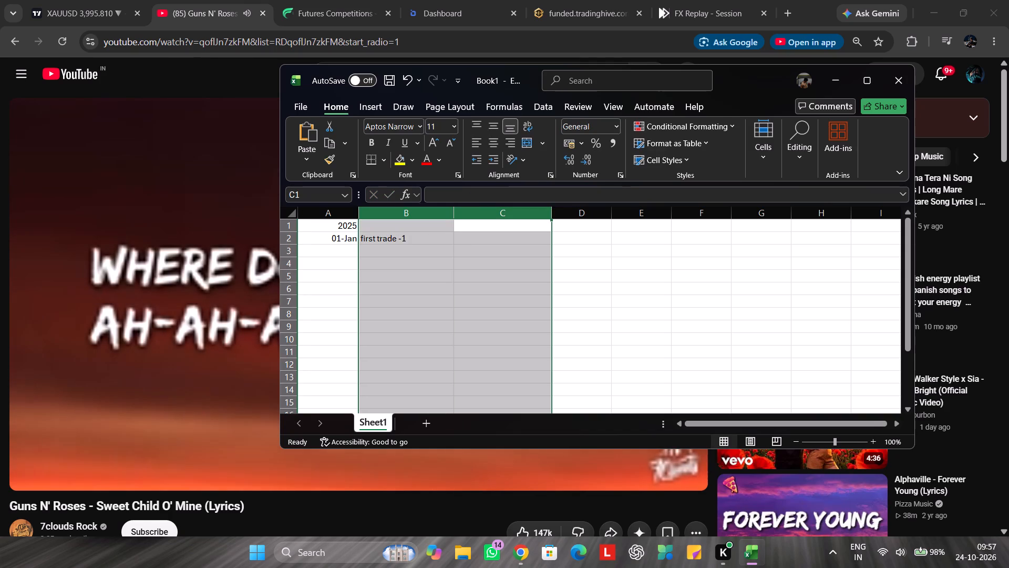
# Narrow column B to fit the shorter B2 note closely, and narrow column C to a similar width.
pyautogui.click(455, 272)
pyautogui.click(442, 234)
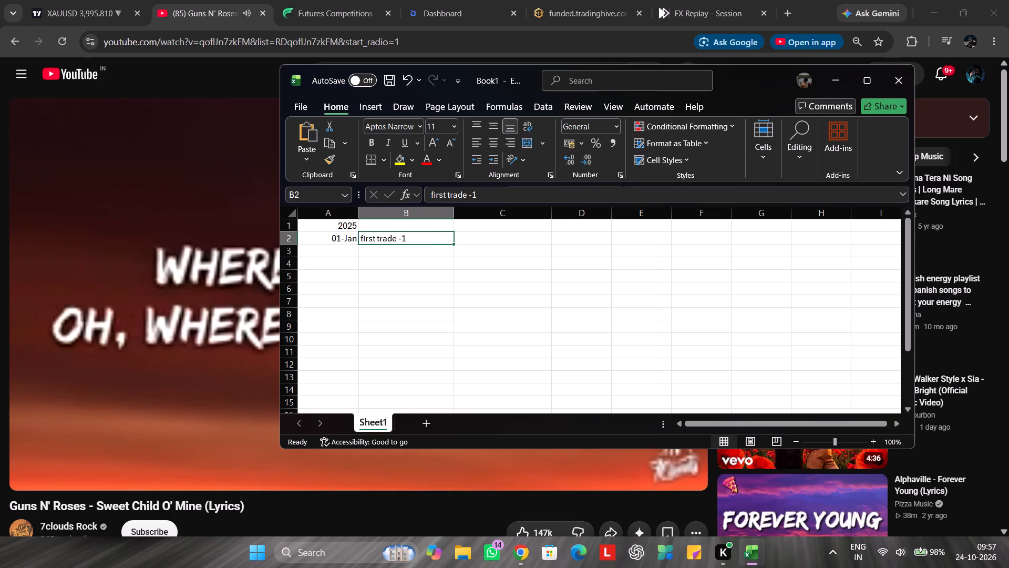
pyautogui.moveTo(455, 216); pyautogui.dragTo(416, 221)
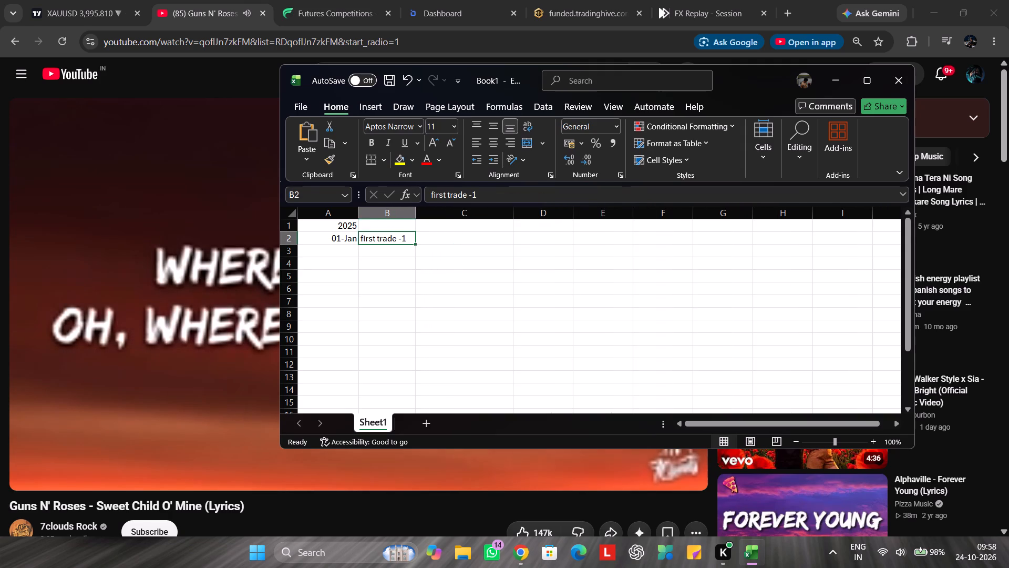
pyautogui.moveTo(510, 213); pyautogui.dragTo(470, 219)
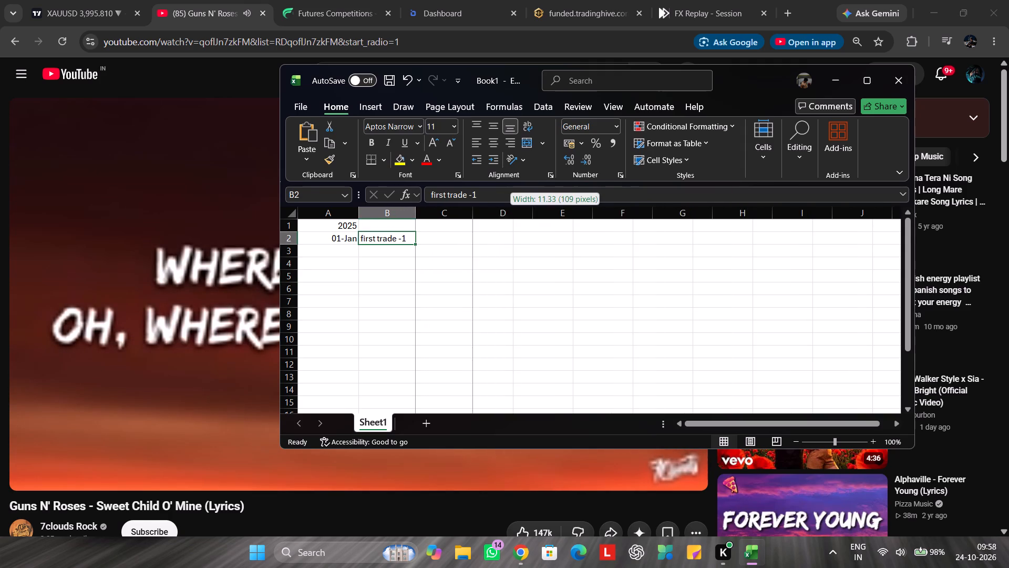
pyautogui.moveTo(470, 219); pyautogui.dragTo(476, 218)
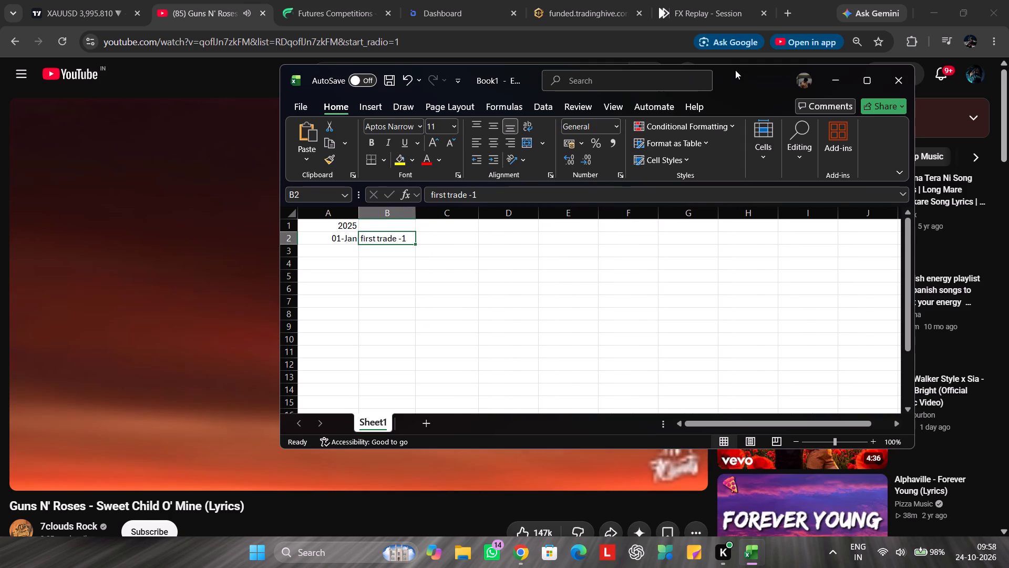
pyautogui.click(735, 70)
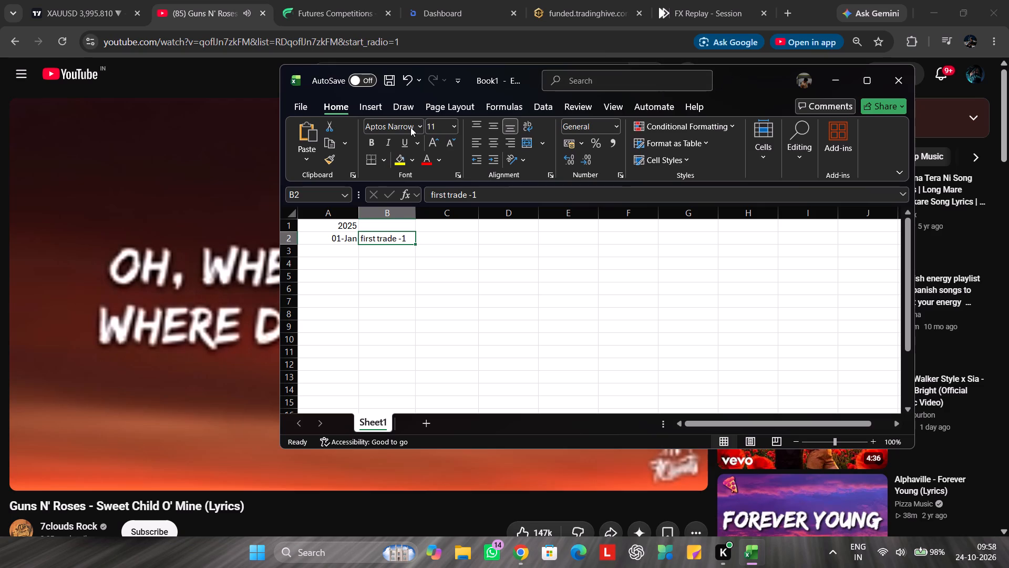
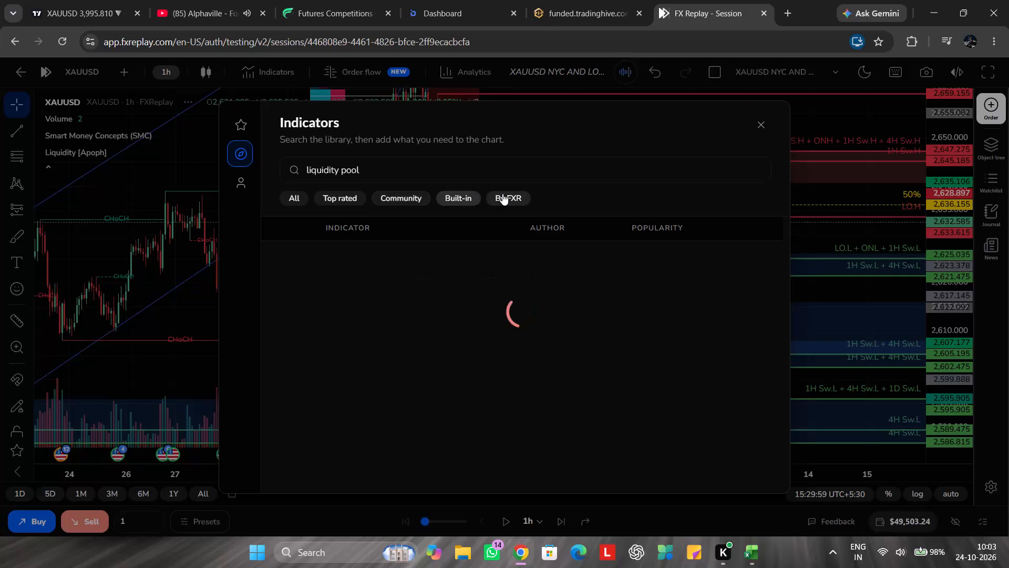
# Filter the "liquidity pool" indicator search to FXR-made indicators and leave the indicator library.
pyautogui.click(502, 194)
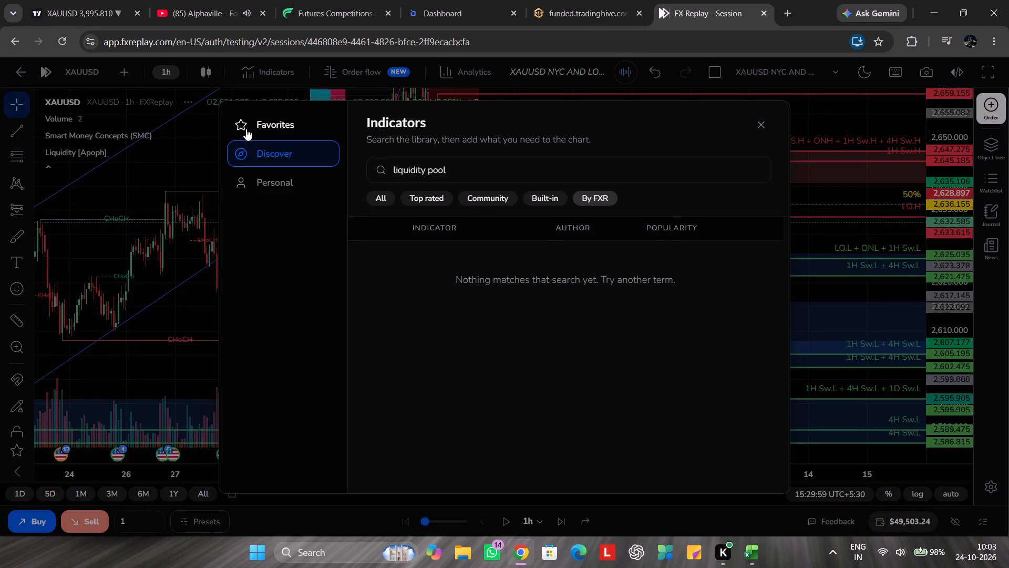
pyautogui.click(434, 167)
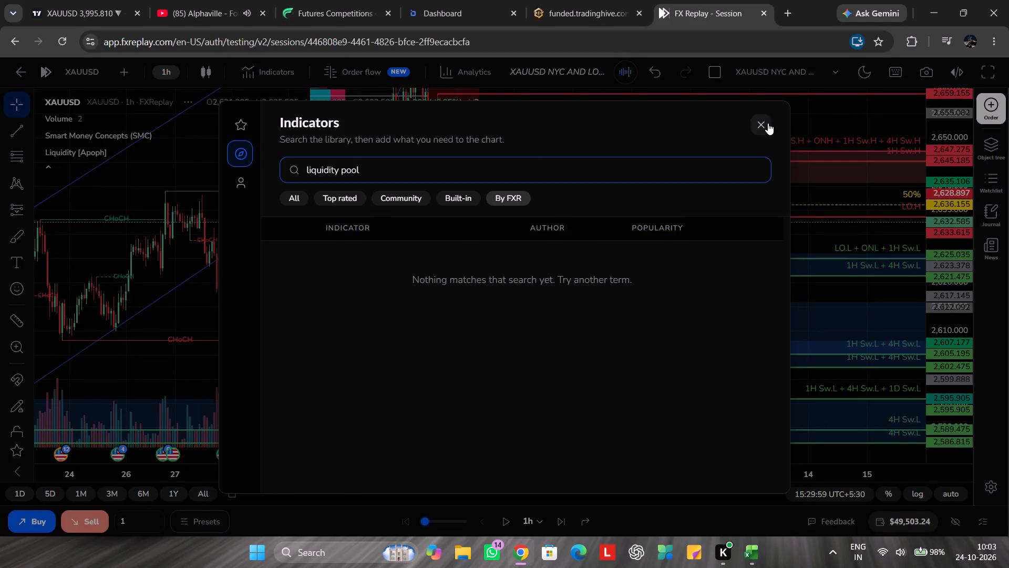
pyautogui.click(768, 123)
# Place a long position drawing just after the latest candle, with entry at about 2,632.2.
pyautogui.scroll(3, 962, 197)
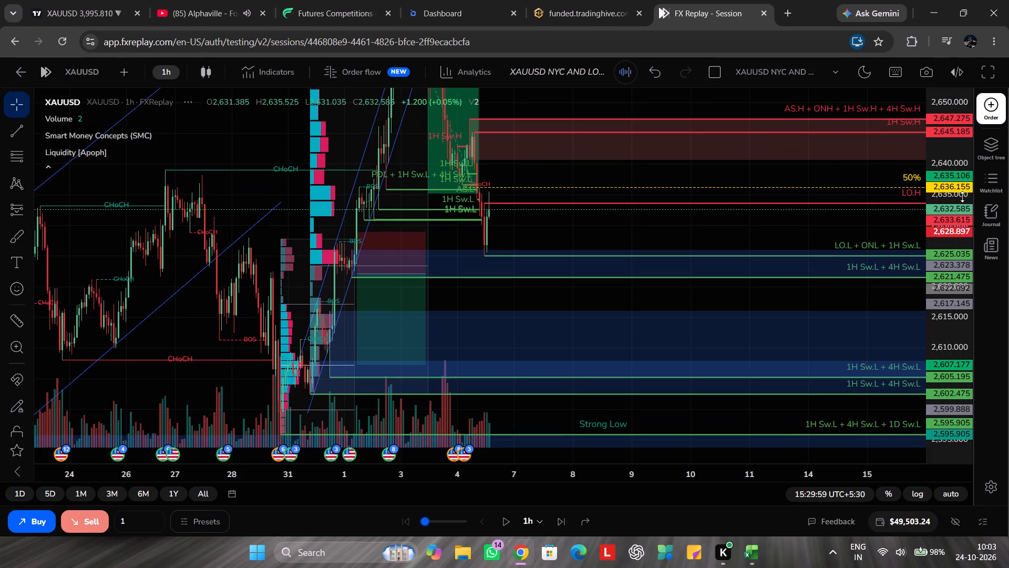
pyautogui.scroll(2, 962, 197)
pyautogui.moveTo(655, 219); pyautogui.dragTo(599, 313)
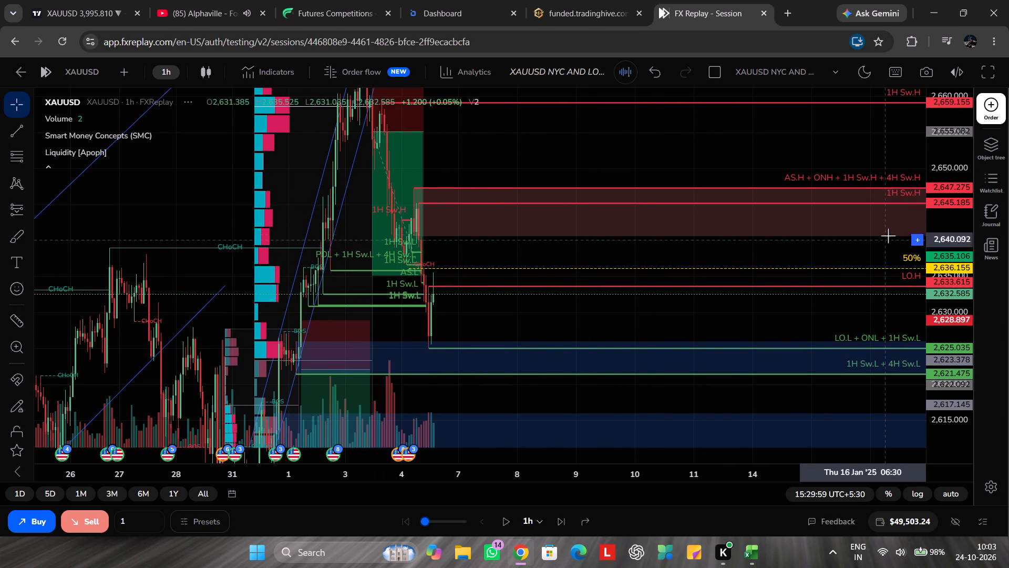
pyautogui.scroll(3, 938, 209)
pyautogui.scroll(-2, 938, 209)
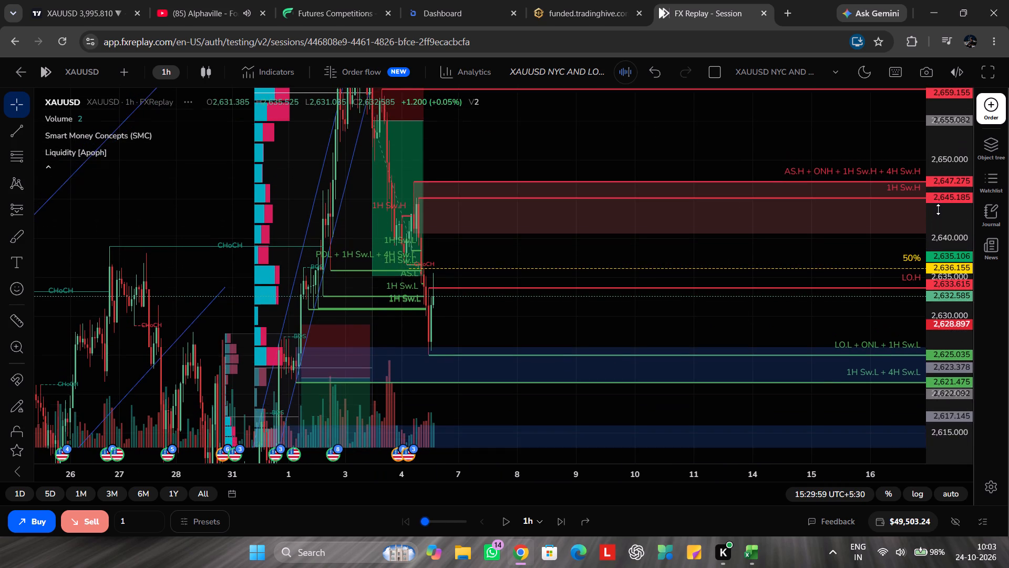
pyautogui.scroll(-7, 938, 209)
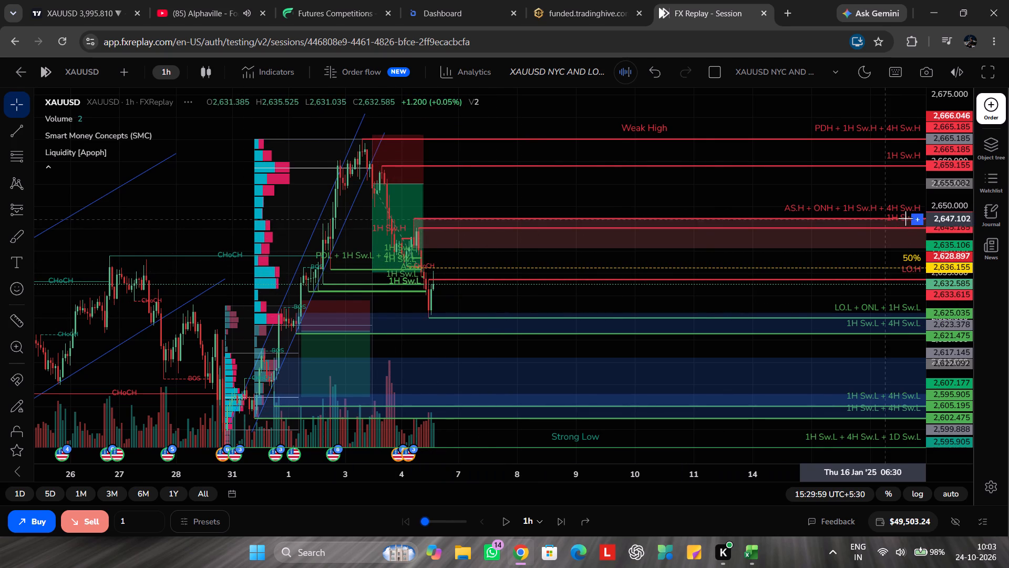
pyautogui.scroll(3, 955, 218)
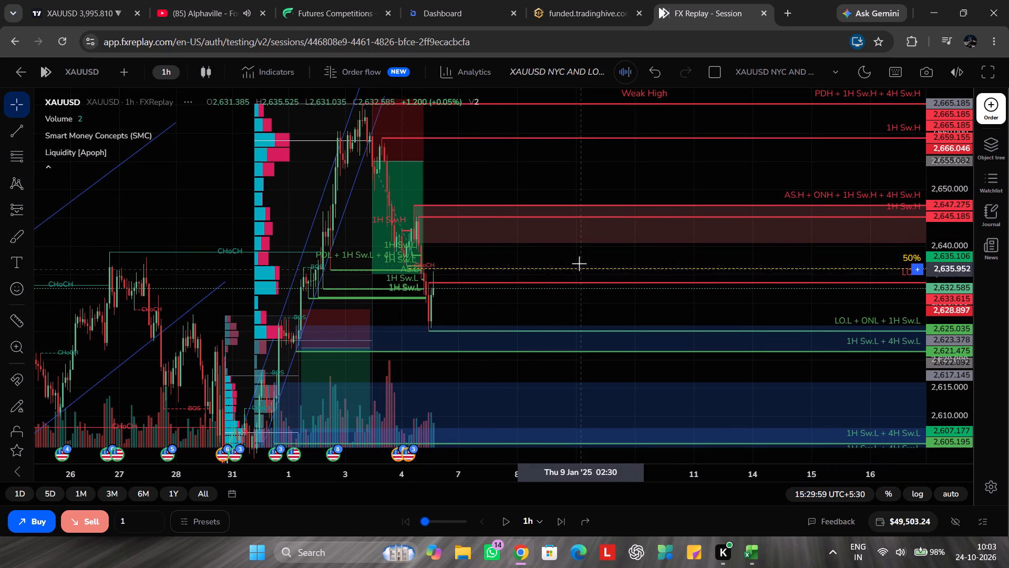
pyautogui.moveTo(578, 260); pyautogui.dragTo(540, 258)
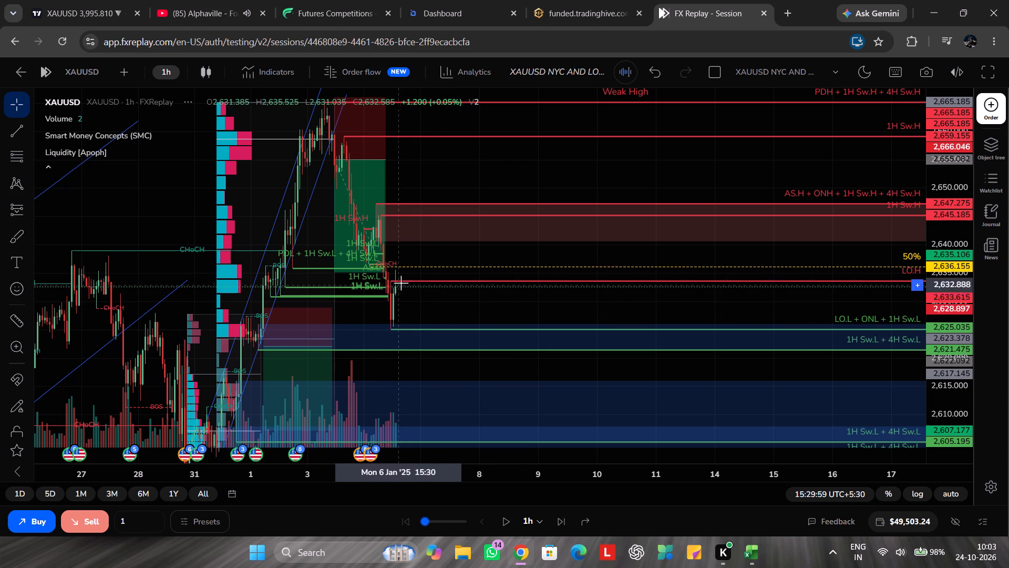
pyautogui.click(32, 181)
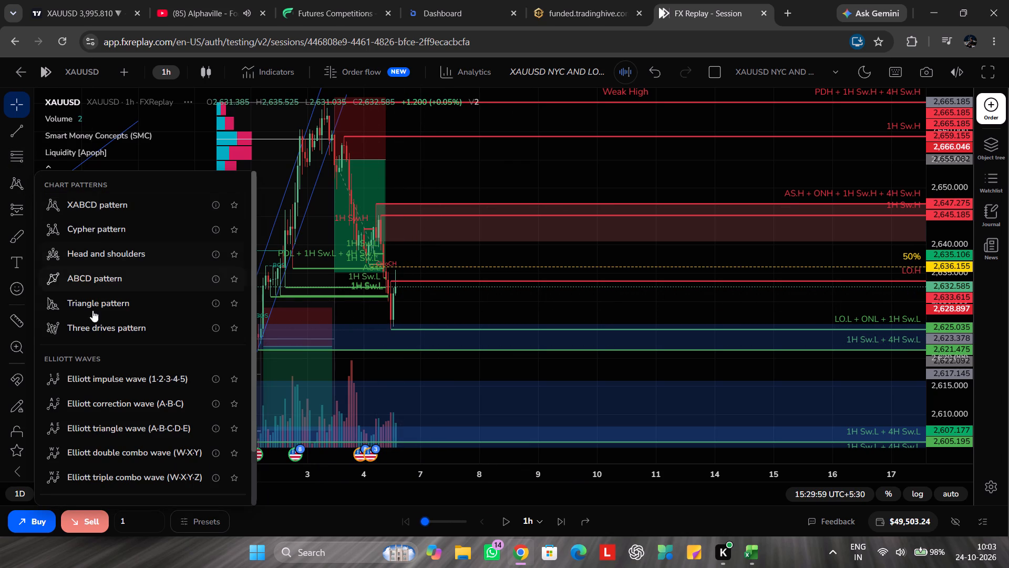
pyautogui.click(28, 164)
pyautogui.click(34, 209)
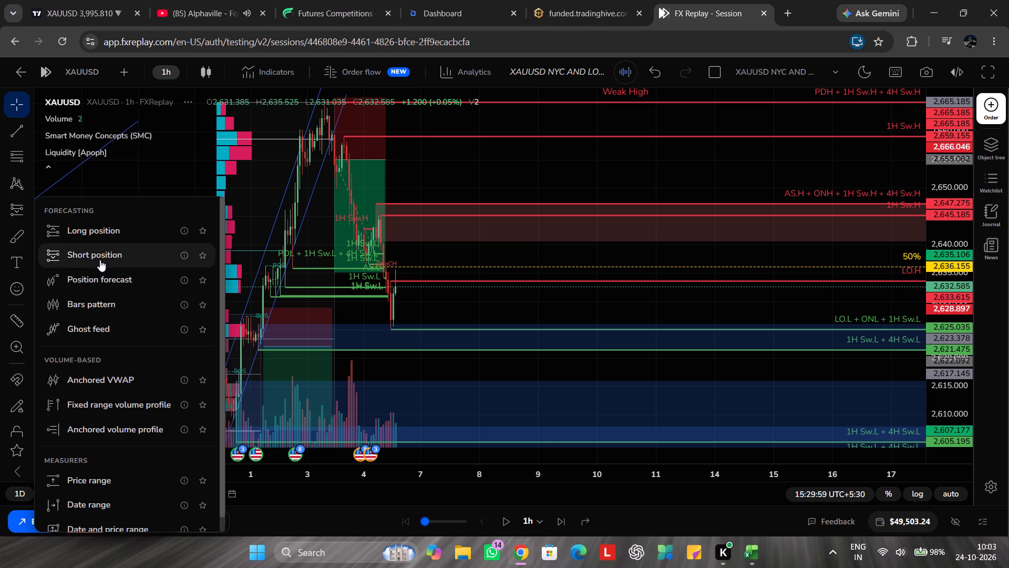
pyautogui.click(102, 239)
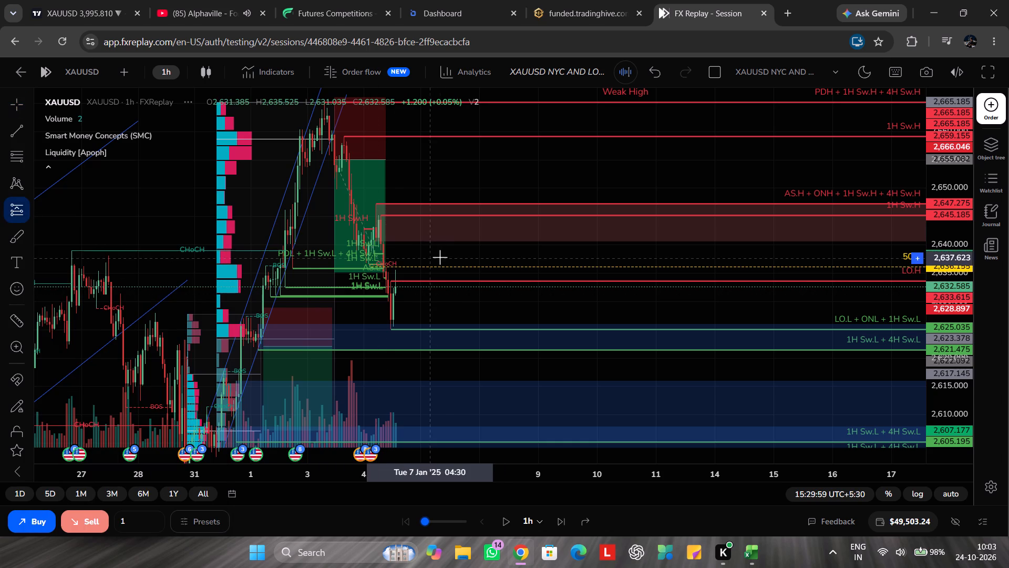
pyautogui.click(420, 288)
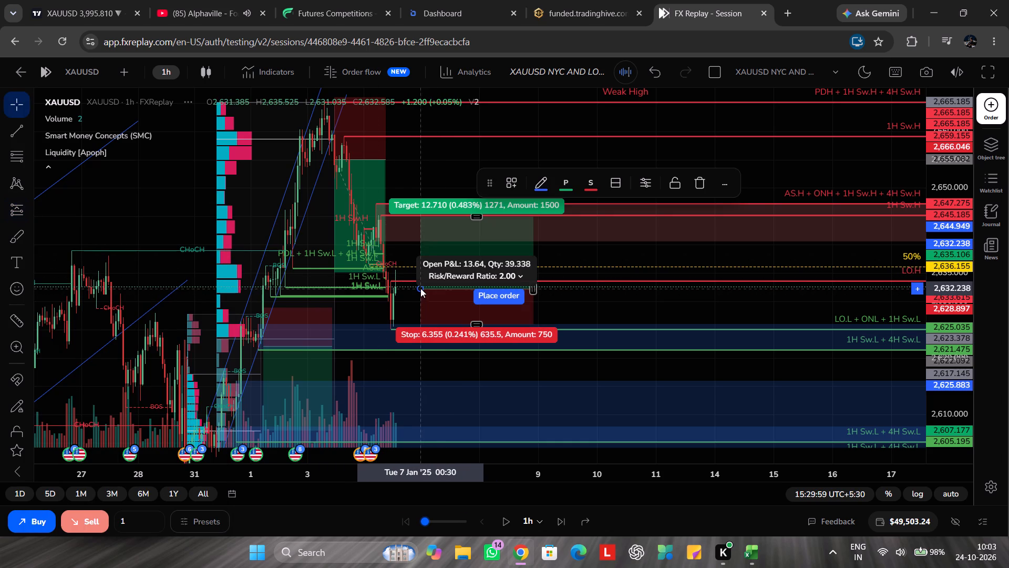
# Adjust the long position's stop to about 7.84 below entry and its target to about 11.88 above entry.
pyautogui.moveTo(473, 323); pyautogui.dragTo(468, 327)
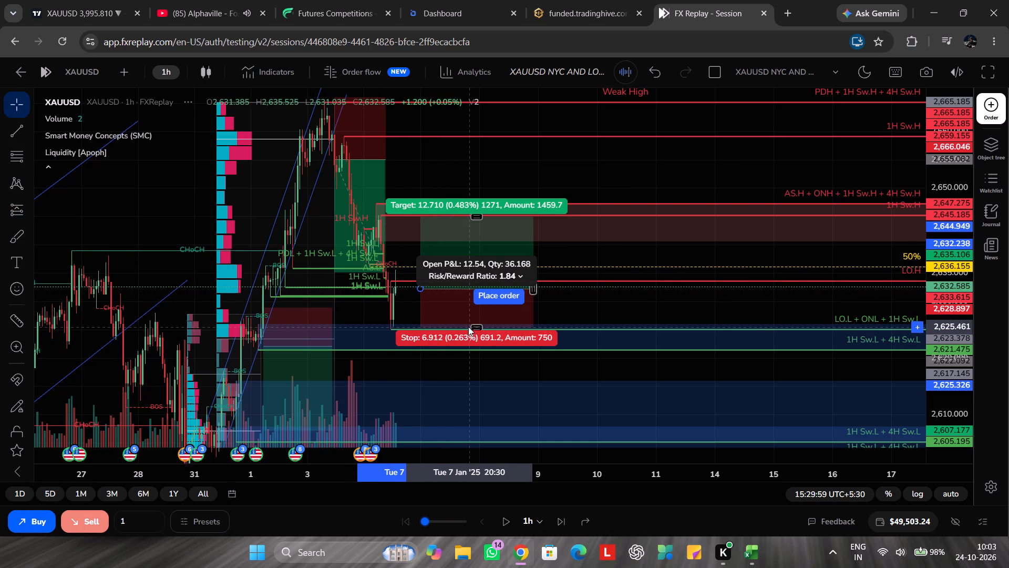
pyautogui.moveTo(468, 327); pyautogui.dragTo(463, 332)
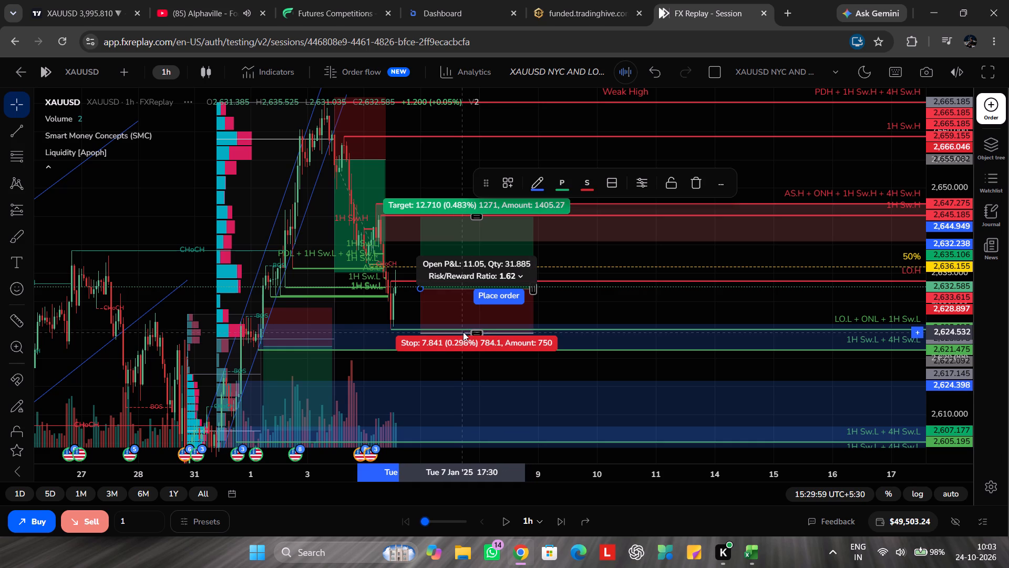
pyautogui.moveTo(473, 215); pyautogui.dragTo(473, 211)
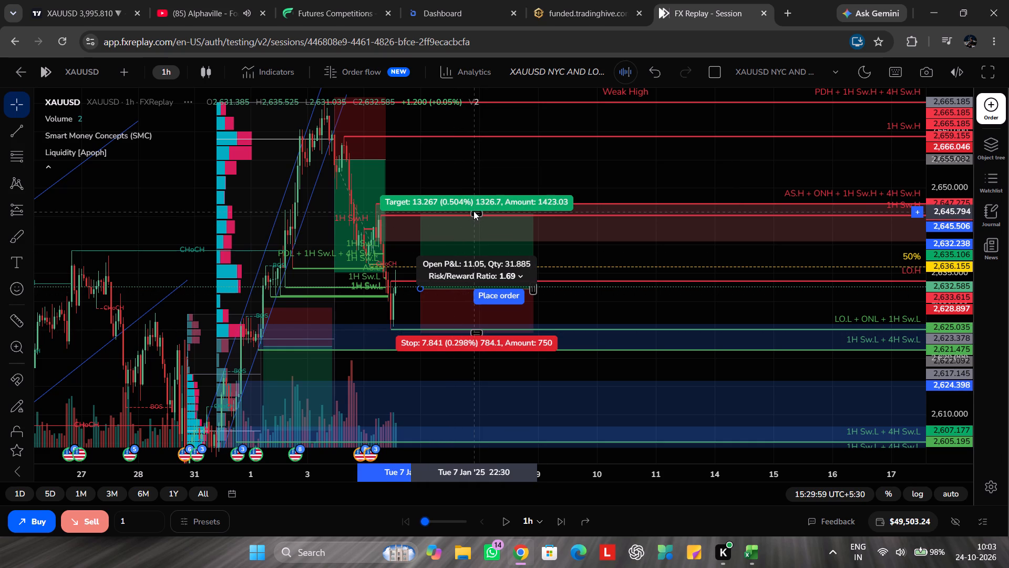
pyautogui.moveTo(473, 211); pyautogui.dragTo(469, 219)
pyautogui.click(644, 257)
# Move the long position back to the latest candle, with its entry at about 2,632.6.
pyautogui.moveTo(476, 260); pyautogui.dragTo(456, 259)
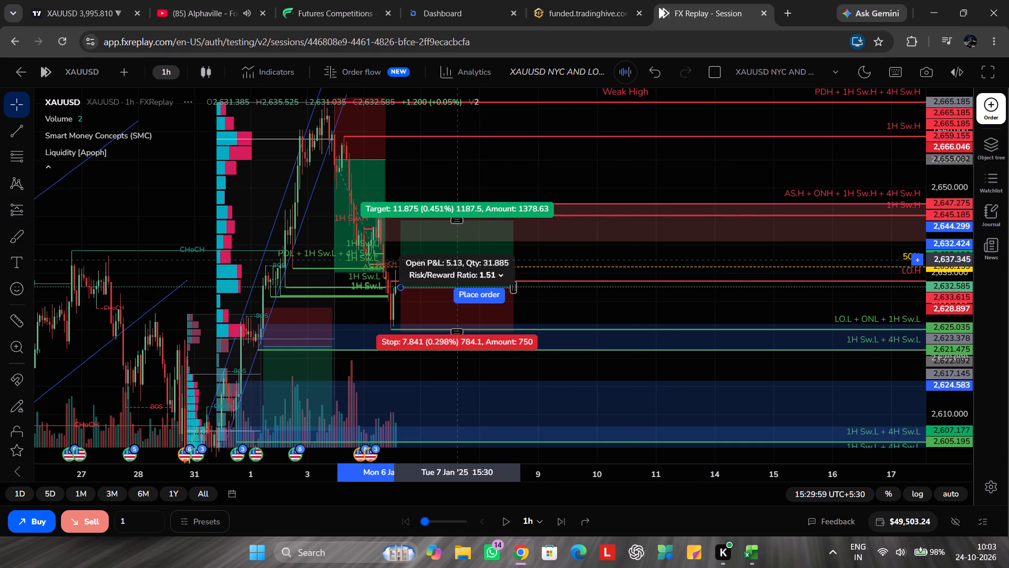
pyautogui.moveTo(456, 259); pyautogui.dragTo(455, 256)
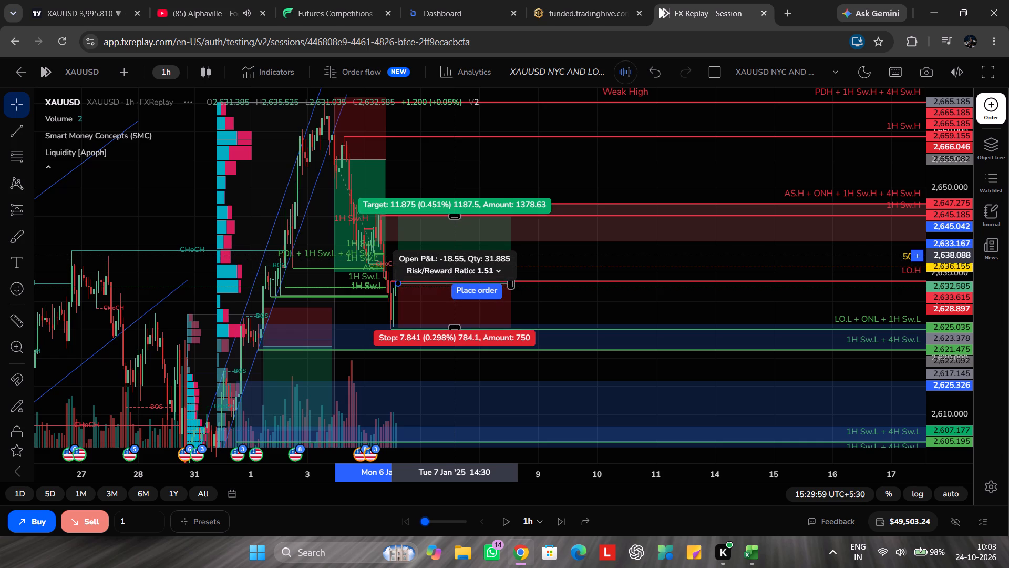
pyautogui.moveTo(455, 256); pyautogui.dragTo(455, 258)
pyautogui.click(567, 314)
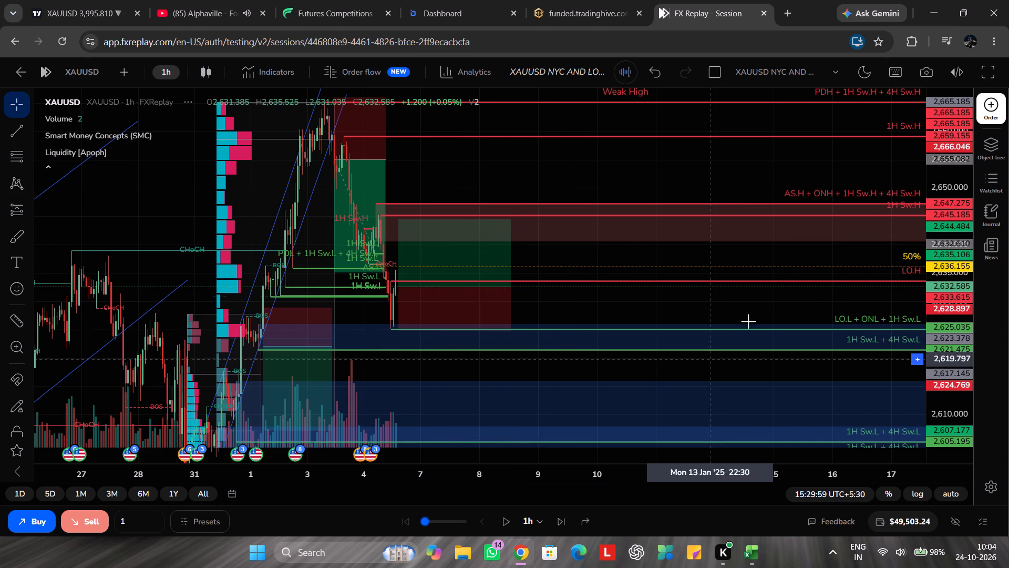
# Play the replay in 1-hour steps, pause it at 19:29:59 on 6 January, and try to rewind it.
pyautogui.scroll(4, 964, 231)
pyautogui.scroll(-6, 964, 231)
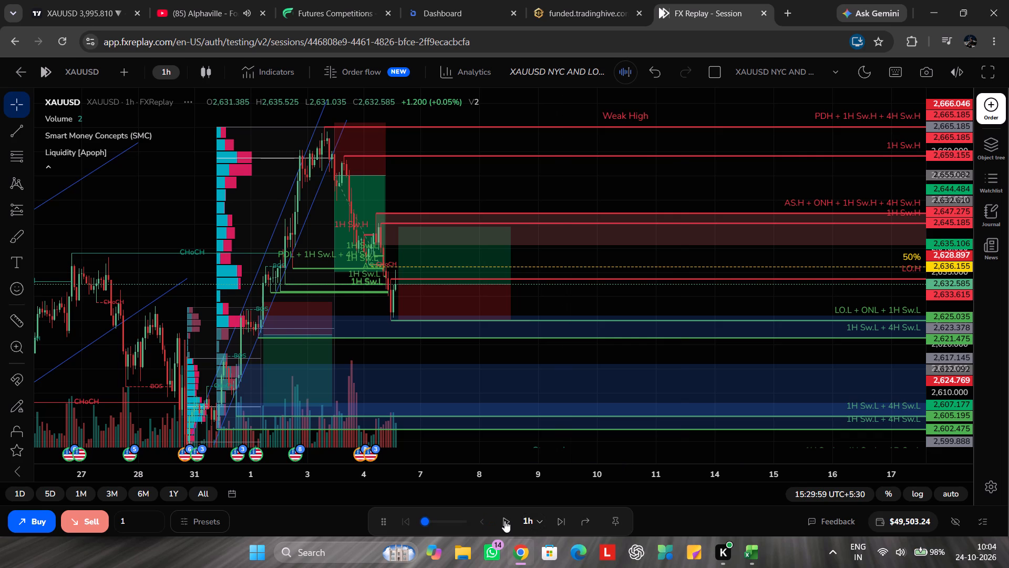
pyautogui.click(504, 521)
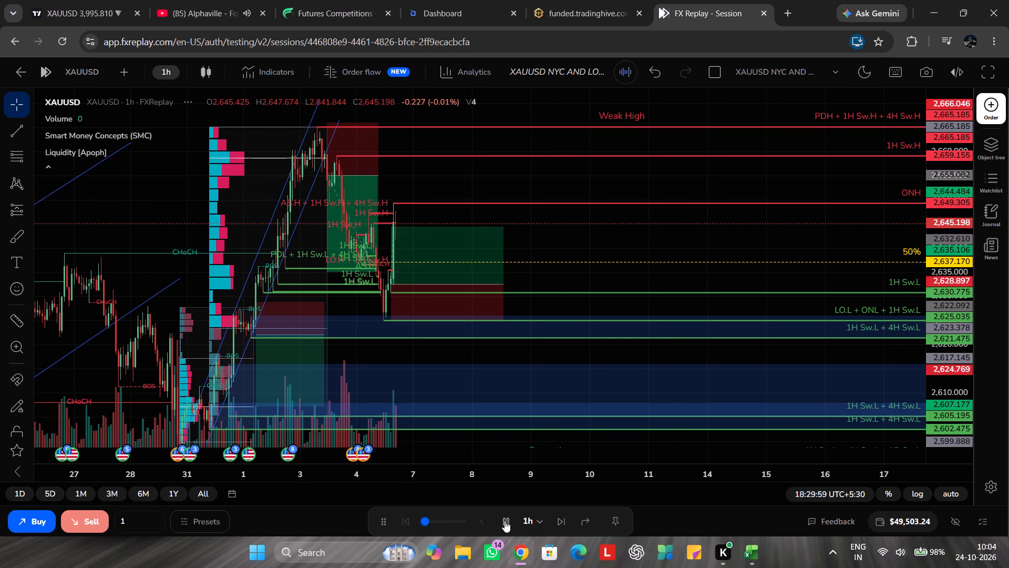
pyautogui.click(504, 521)
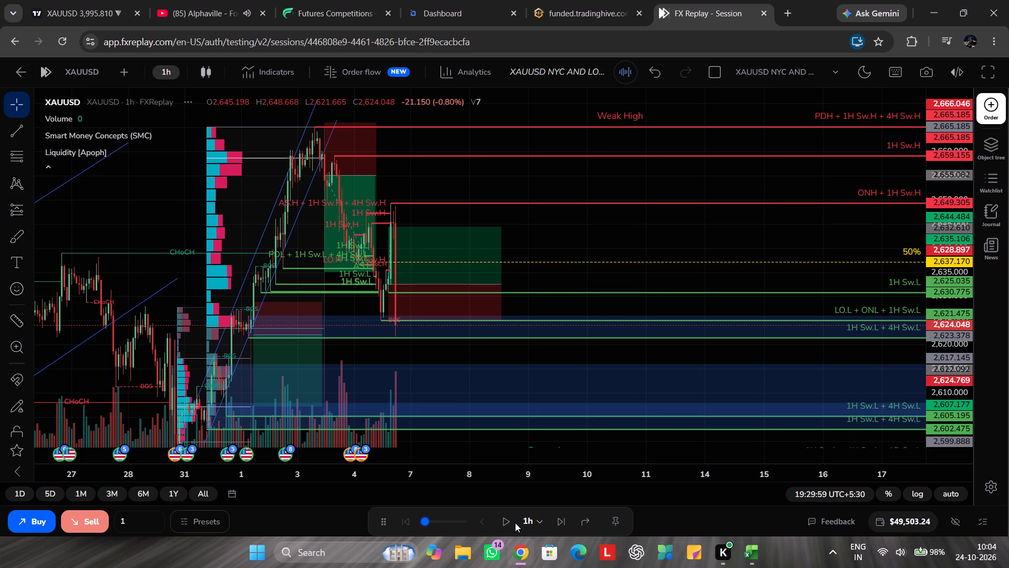
pyautogui.click(406, 524)
pyautogui.click(649, 203)
# Continue the 1-hour replay and pause it at 07:29:59 on 7 January.
pyautogui.click(509, 525)
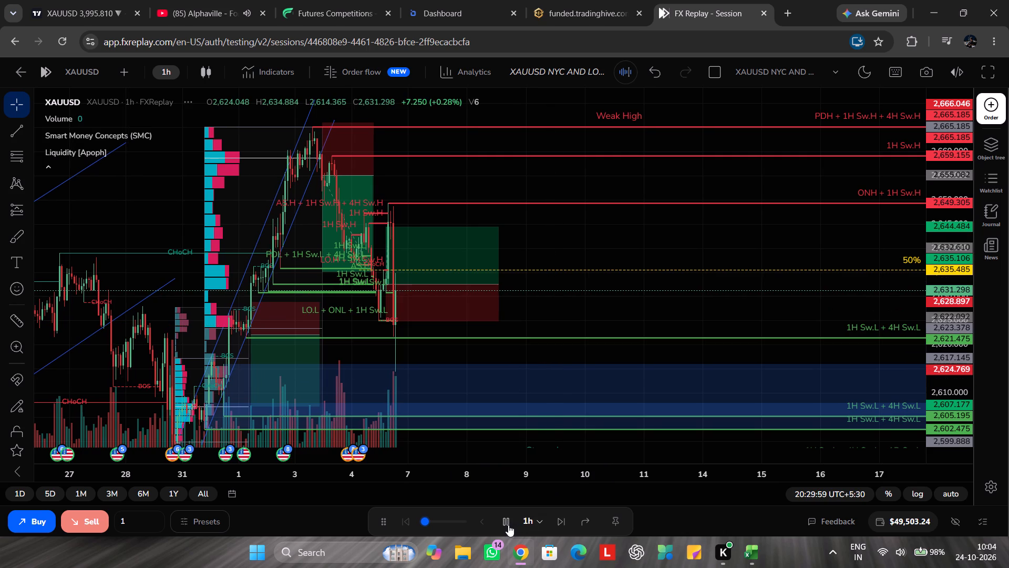
pyautogui.click(508, 525)
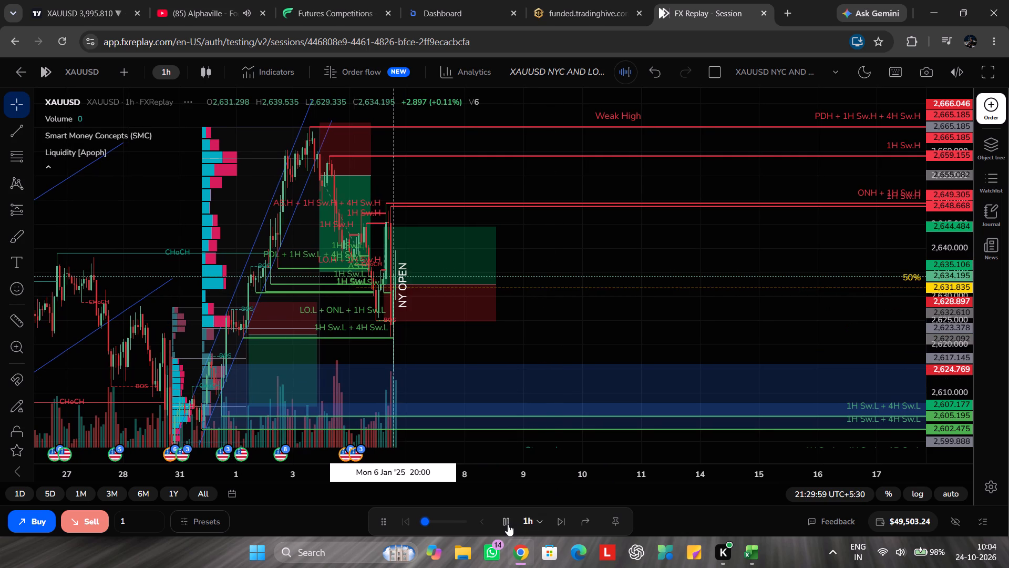
pyautogui.click(508, 524)
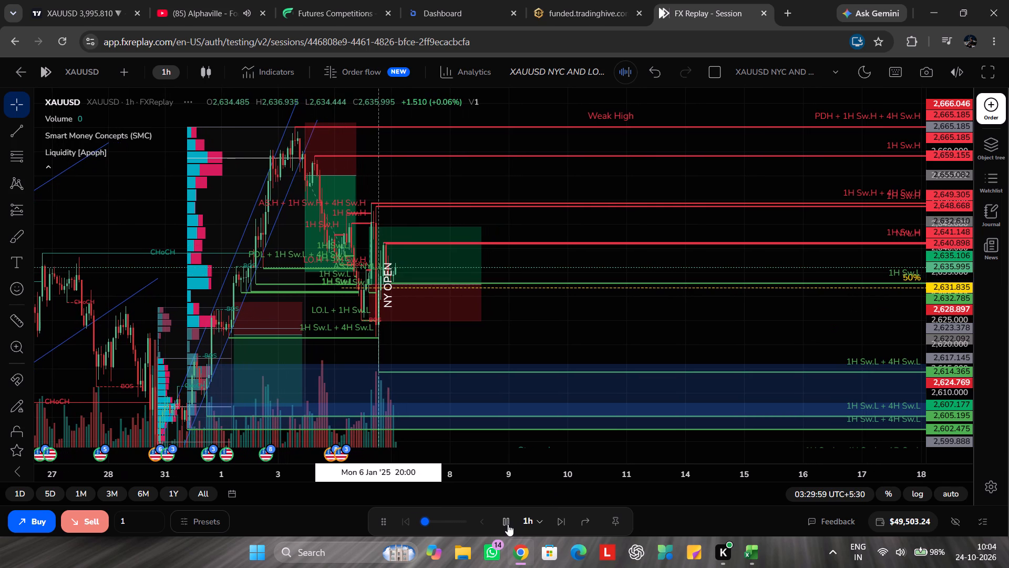
pyautogui.click(507, 523)
pyautogui.click(507, 523)
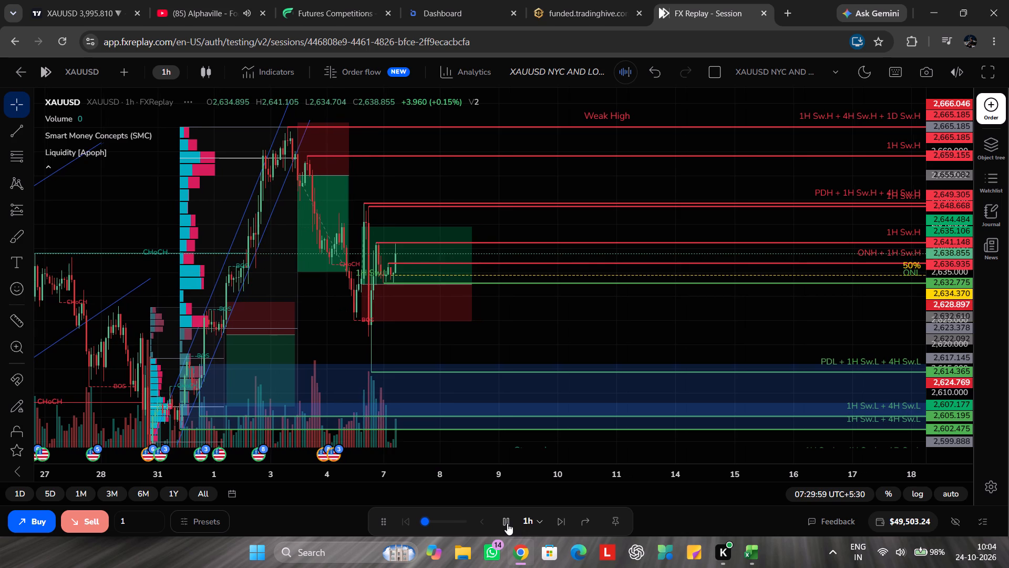
pyautogui.click(507, 523)
# Set the replay interval to 15m and advance the replay to 11:29:59 on 7 January, near the long position's target.
pyautogui.click(522, 520)
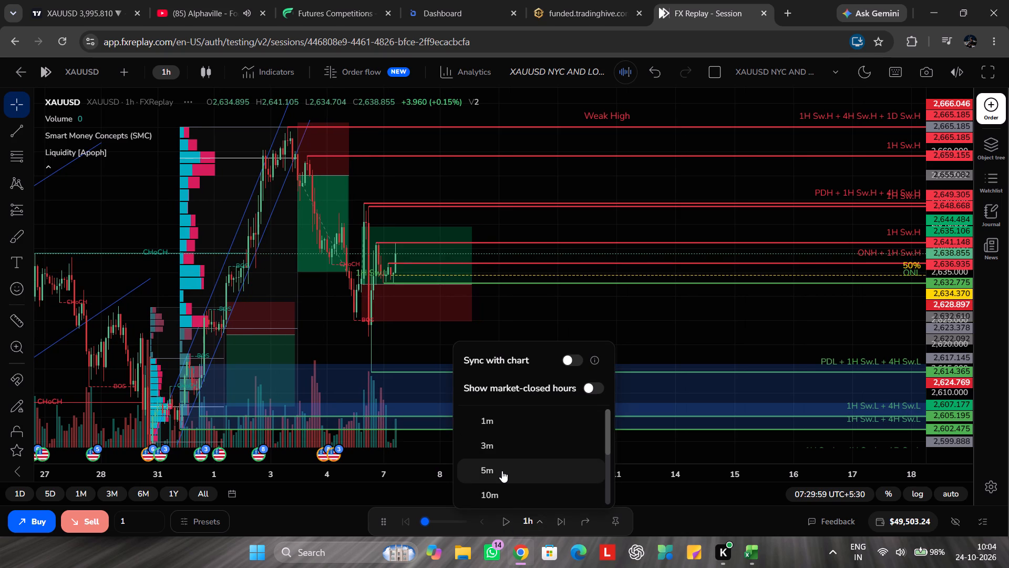
pyautogui.scroll(-1, 501, 474)
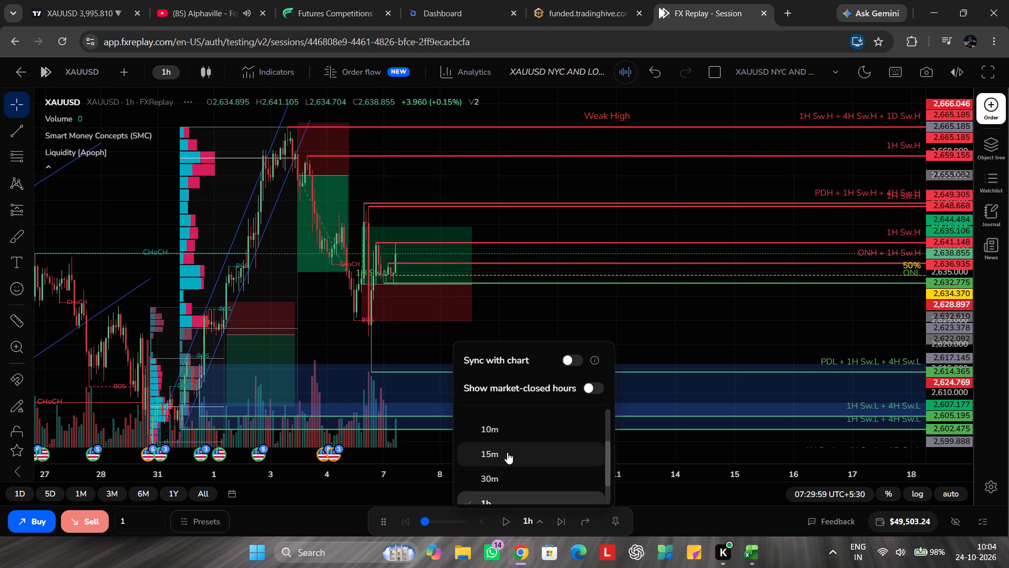
pyautogui.click(507, 454)
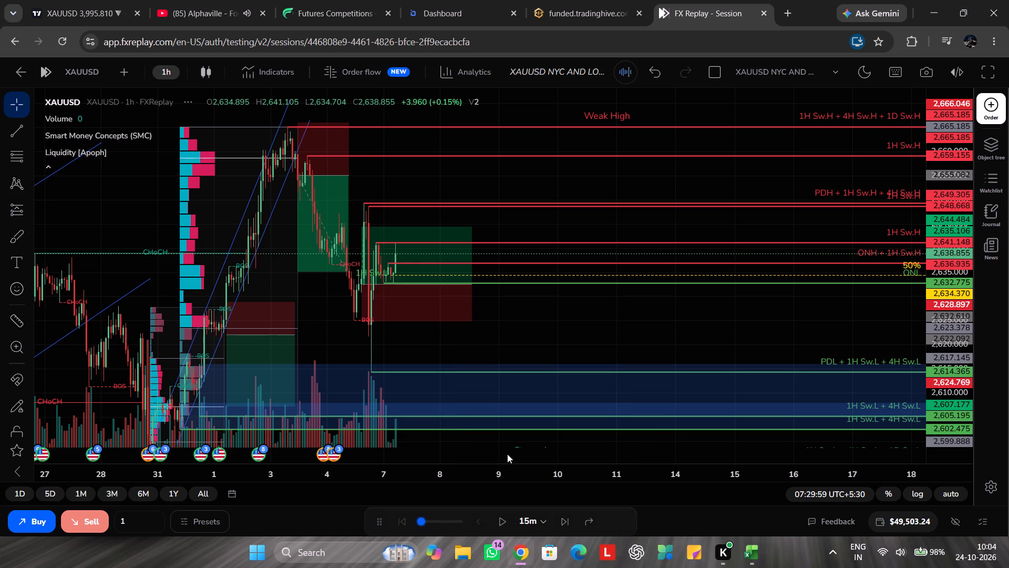
pyautogui.click(504, 521)
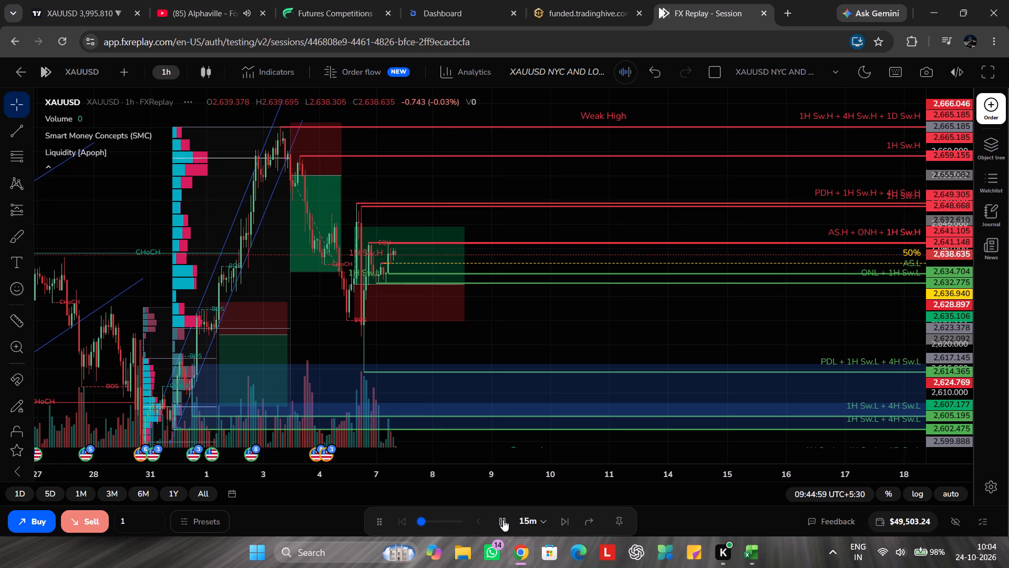
pyautogui.click(502, 519)
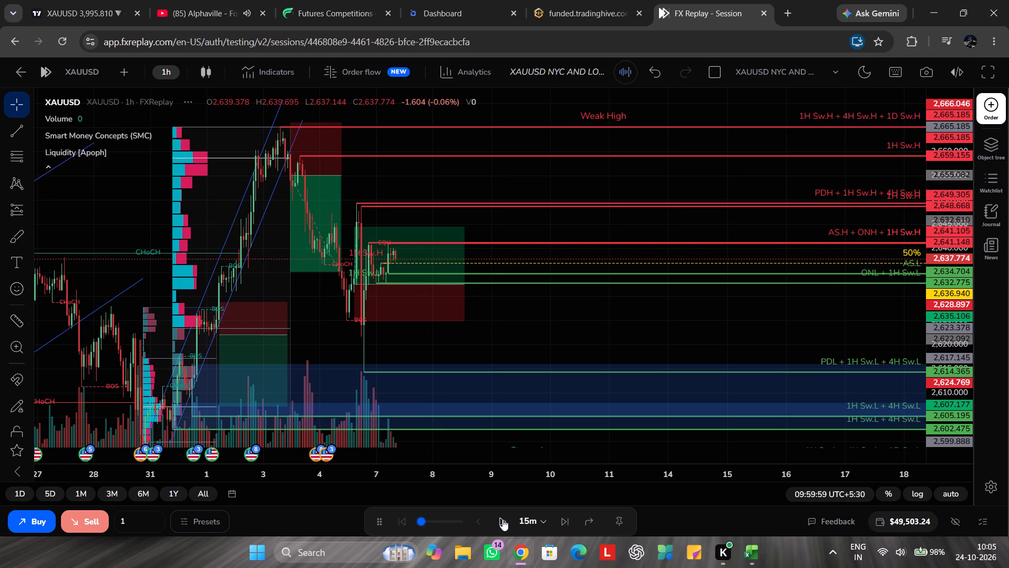
pyautogui.click(502, 519)
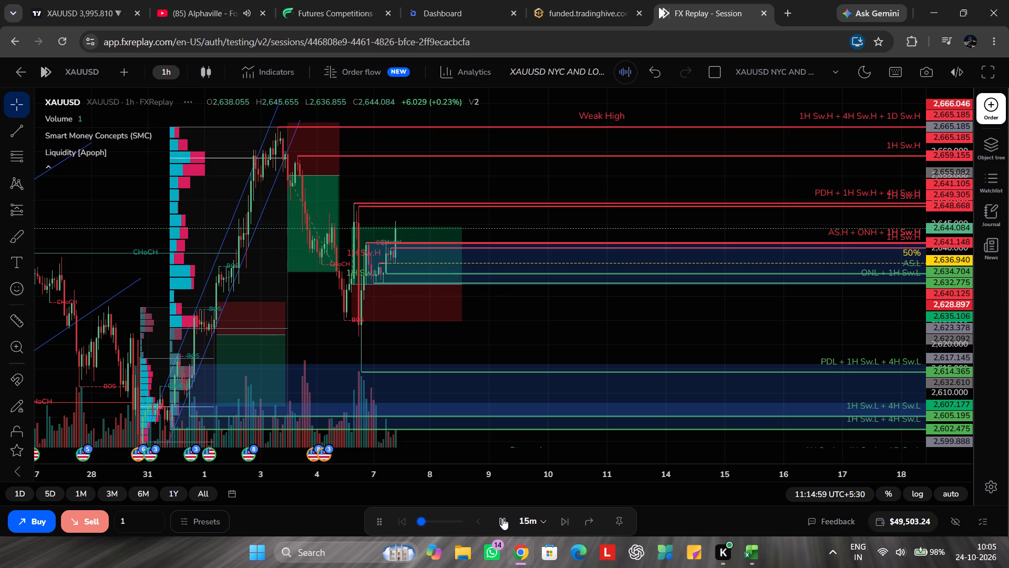
pyautogui.click(502, 518)
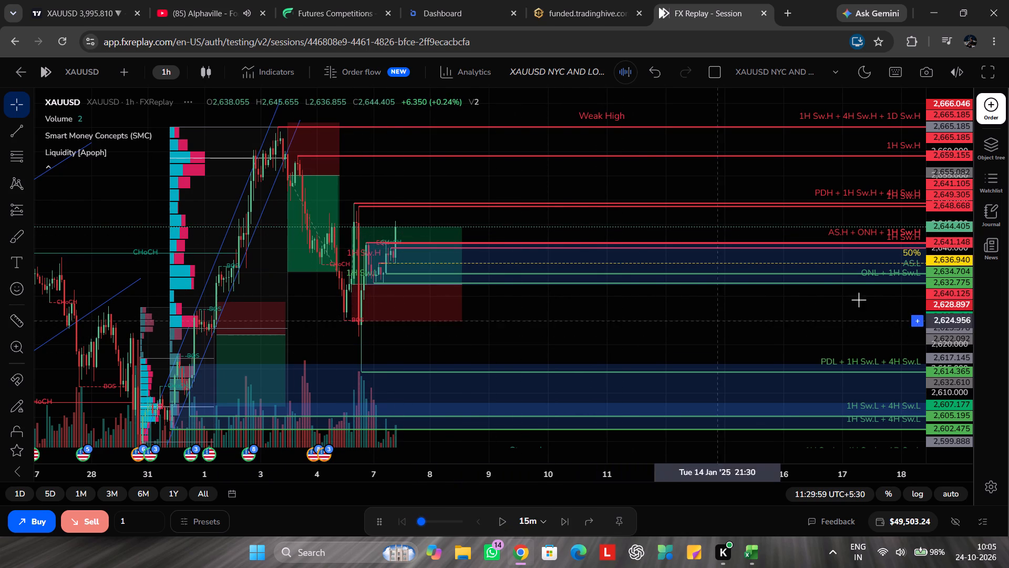
pyautogui.scroll(6, 778, 311)
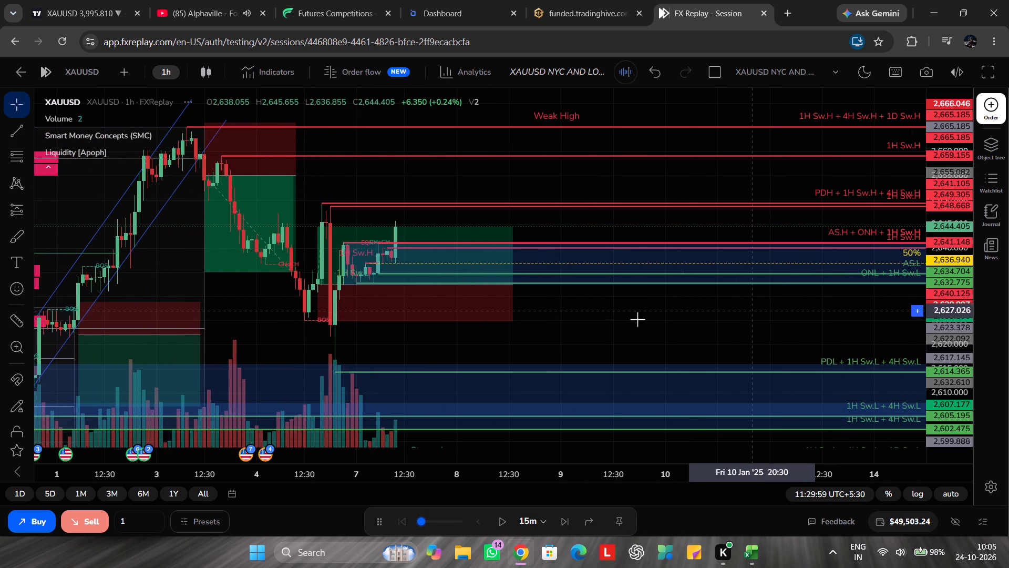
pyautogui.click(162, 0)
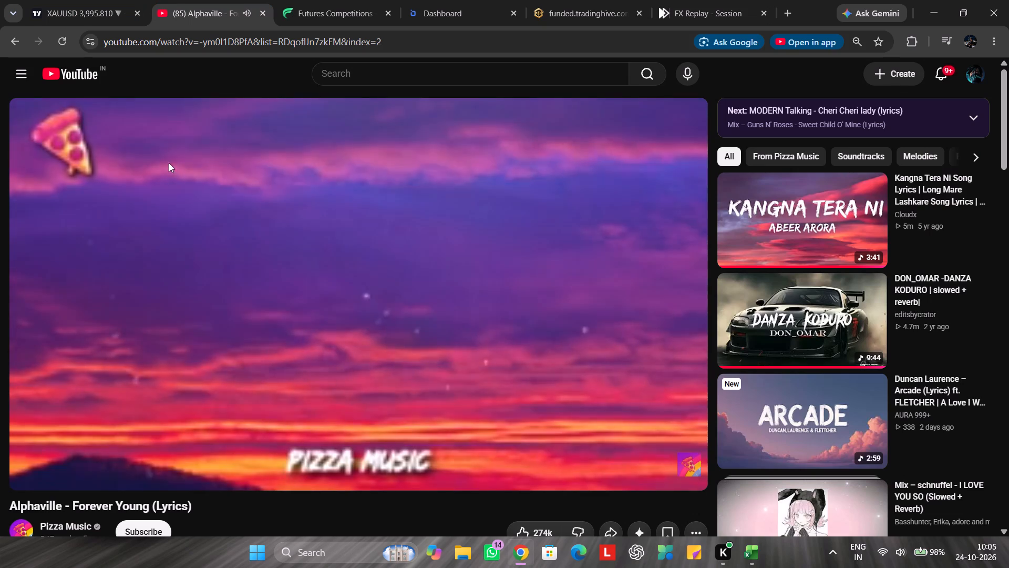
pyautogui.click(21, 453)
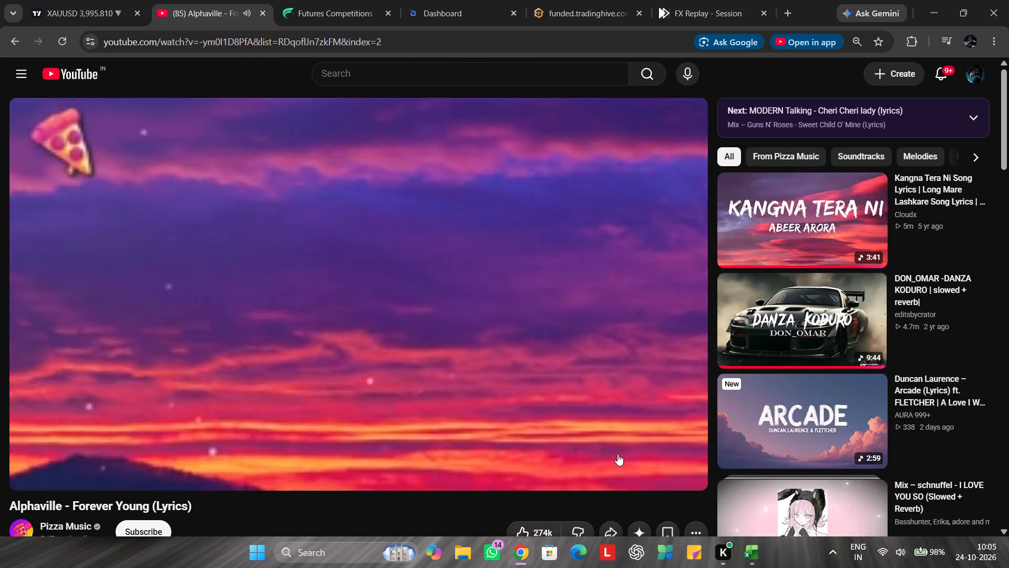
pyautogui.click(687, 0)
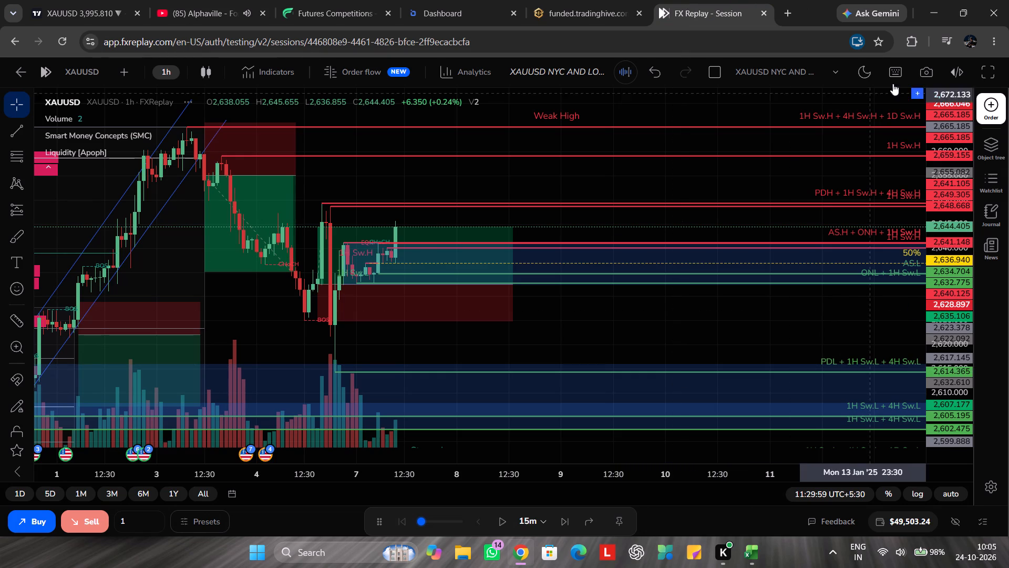
# Switch to Excel and log "3rd trade+1" in cell D2 of the January row, returning to the replay chart.
pyautogui.scroll(9, 957, 207)
pyautogui.moveTo(729, 349); pyautogui.dragTo(759, 316)
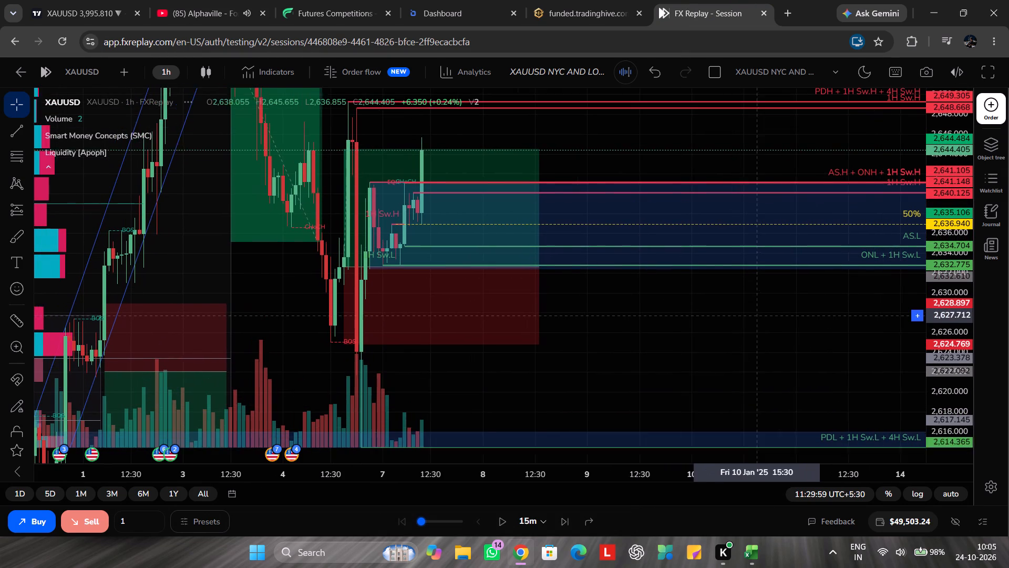
pyautogui.moveTo(759, 316); pyautogui.dragTo(764, 316)
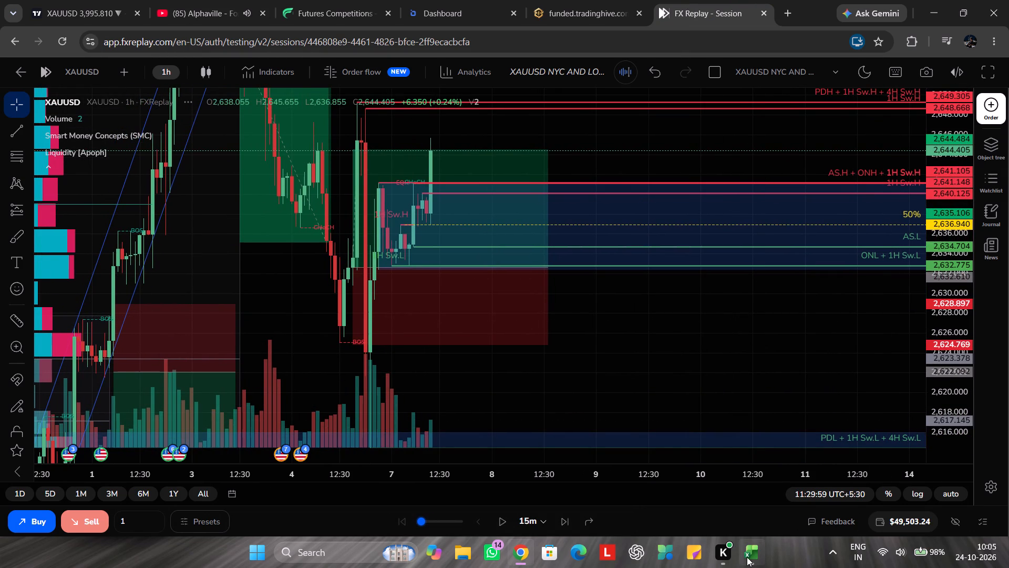
pyautogui.click(747, 557)
pyautogui.click(496, 237)
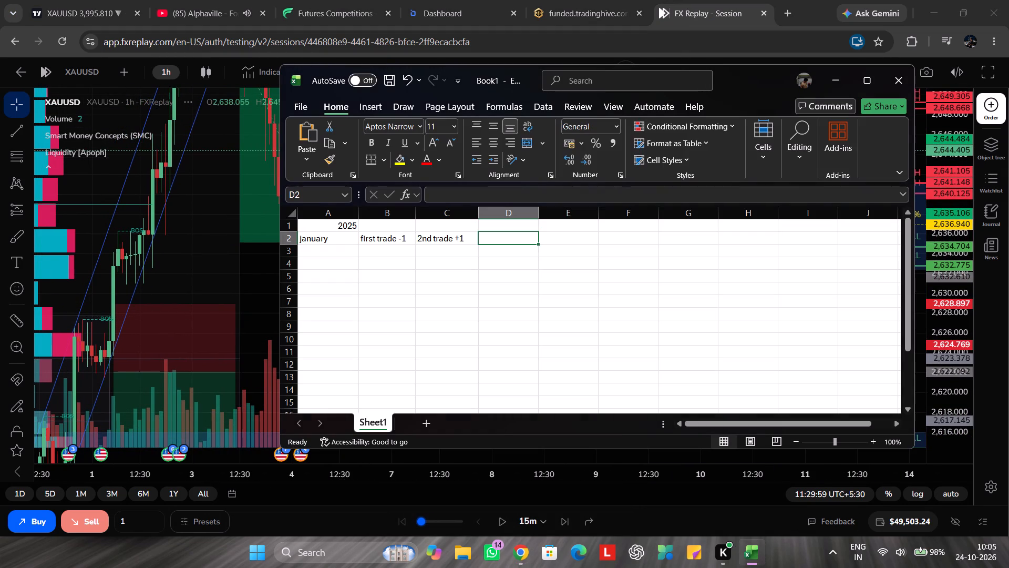
pyautogui.write('3rd')
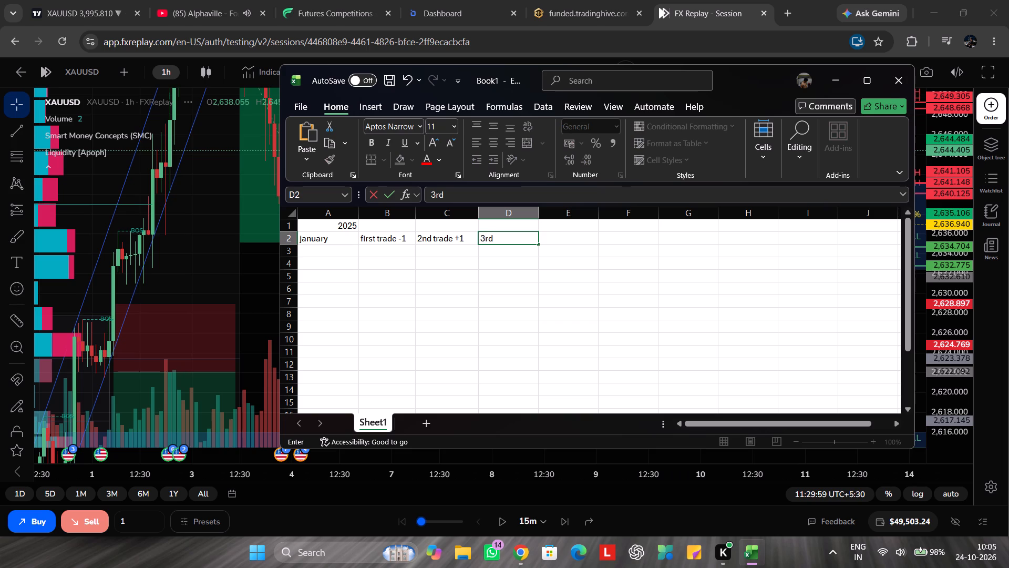
pyautogui.press('space')
pyautogui.write('trade')
pyautogui.write('+1')
pyautogui.click(187, 242)
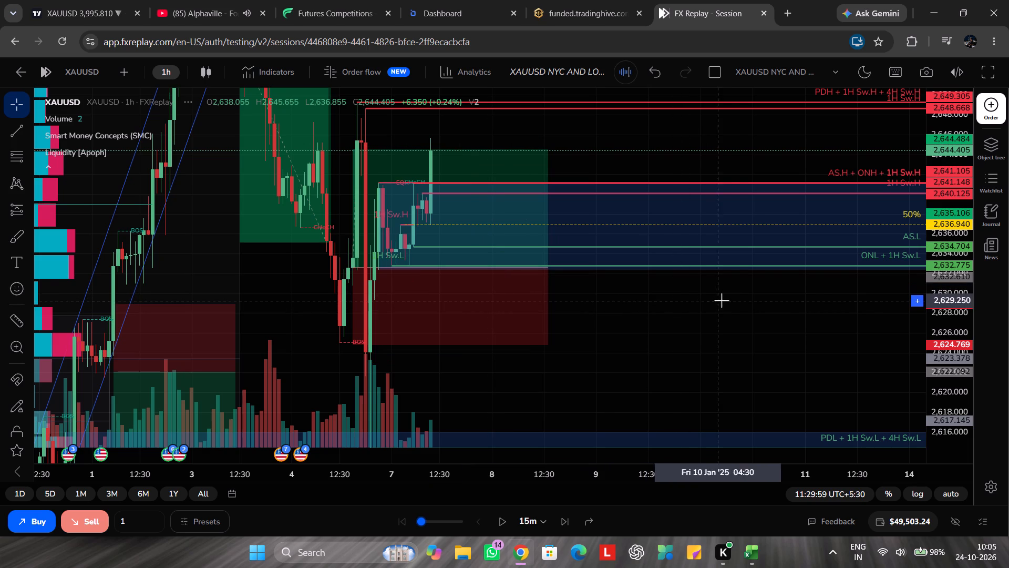
# Shorten the latest long position in time so that its box ends late on 7 January.
pyautogui.moveTo(631, 304); pyautogui.dragTo(666, 352)
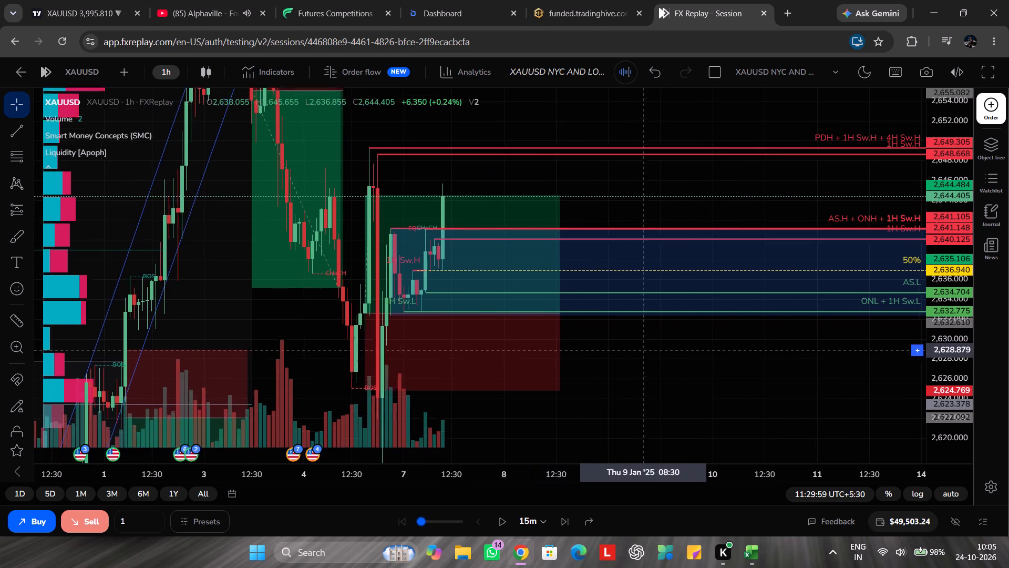
pyautogui.moveTo(666, 352); pyautogui.dragTo(694, 346)
pyautogui.scroll(2, 962, 251)
pyautogui.scroll(-5, 962, 251)
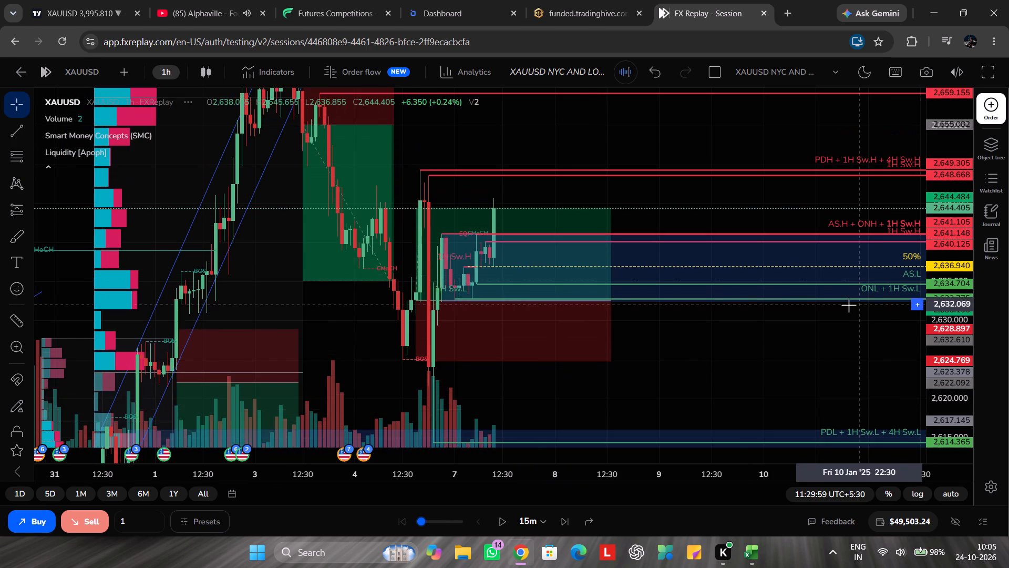
pyautogui.scroll(-2, 848, 306)
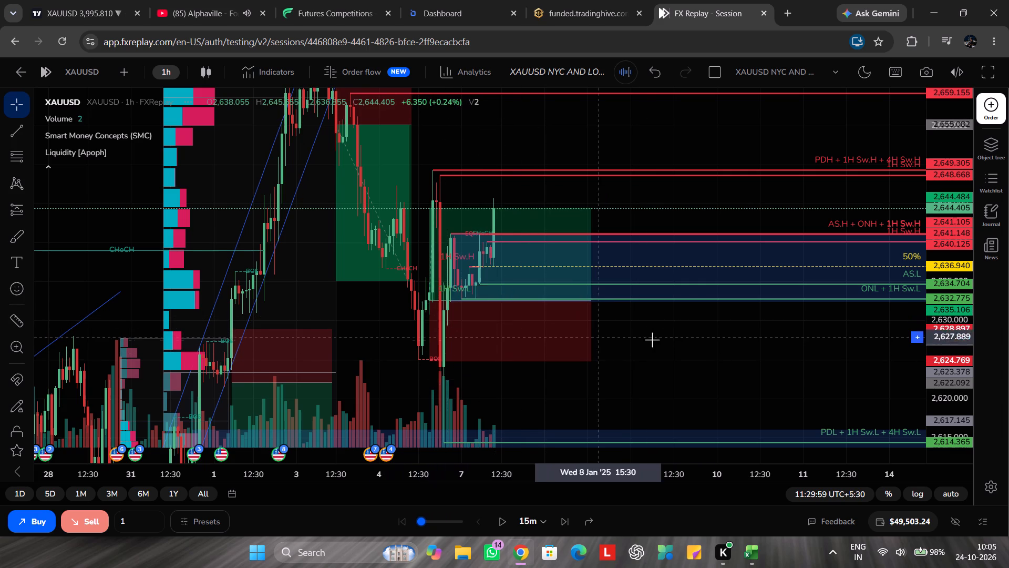
pyautogui.moveTo(622, 334); pyautogui.dragTo(612, 360)
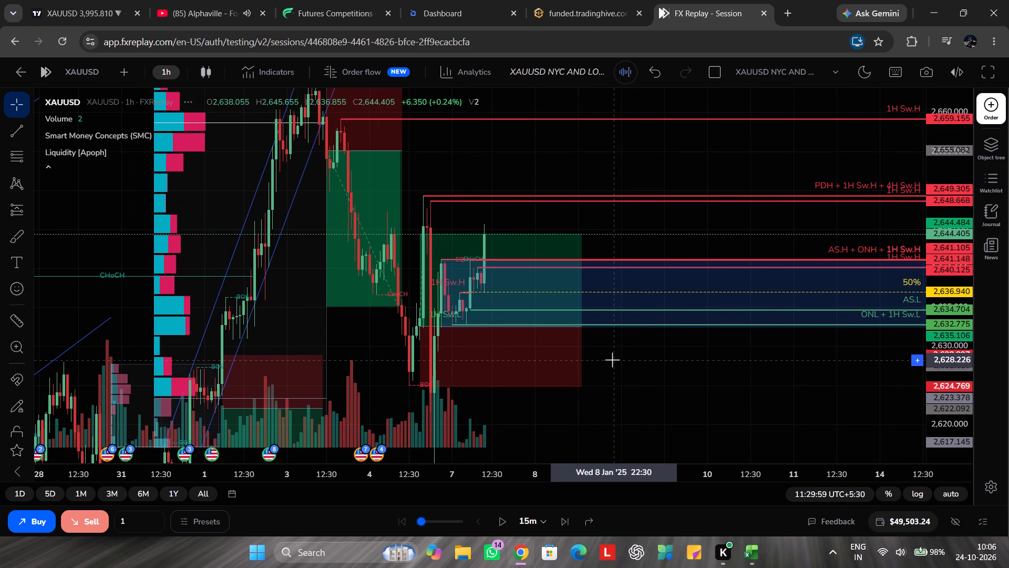
pyautogui.press('space')
pyautogui.moveTo(579, 324); pyautogui.dragTo(521, 332)
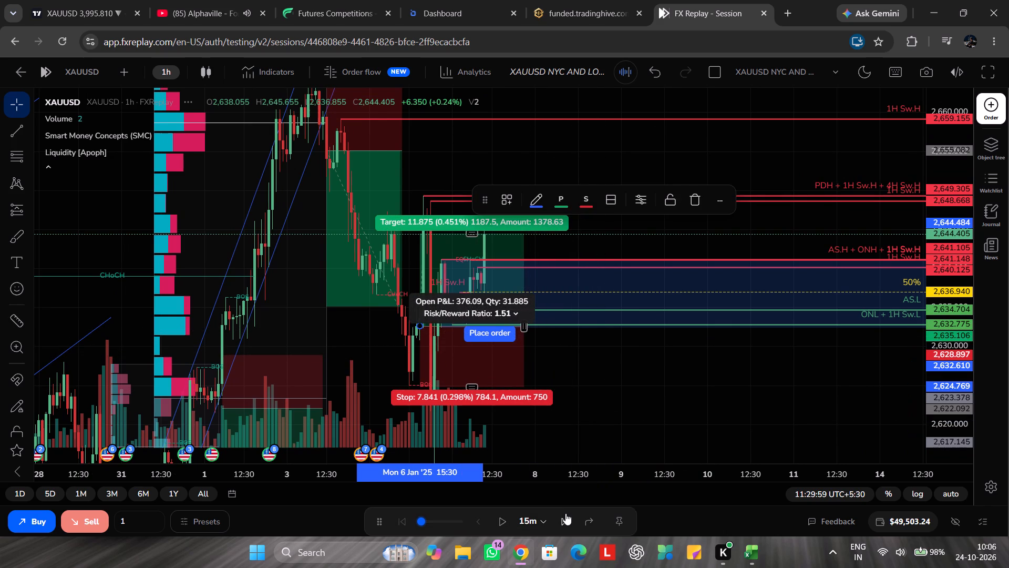
# Advance the replay candle by candle at the 15m interval to 19:14:59 on 7 January.
pyautogui.click(564, 515)
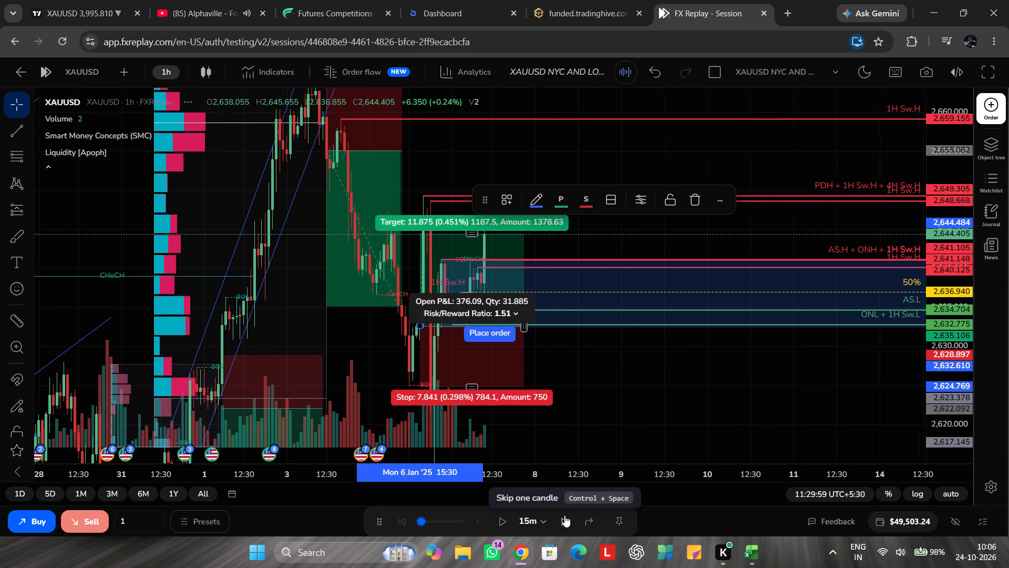
pyautogui.click(564, 515)
pyautogui.click(564, 515)
pyautogui.click(564, 515)
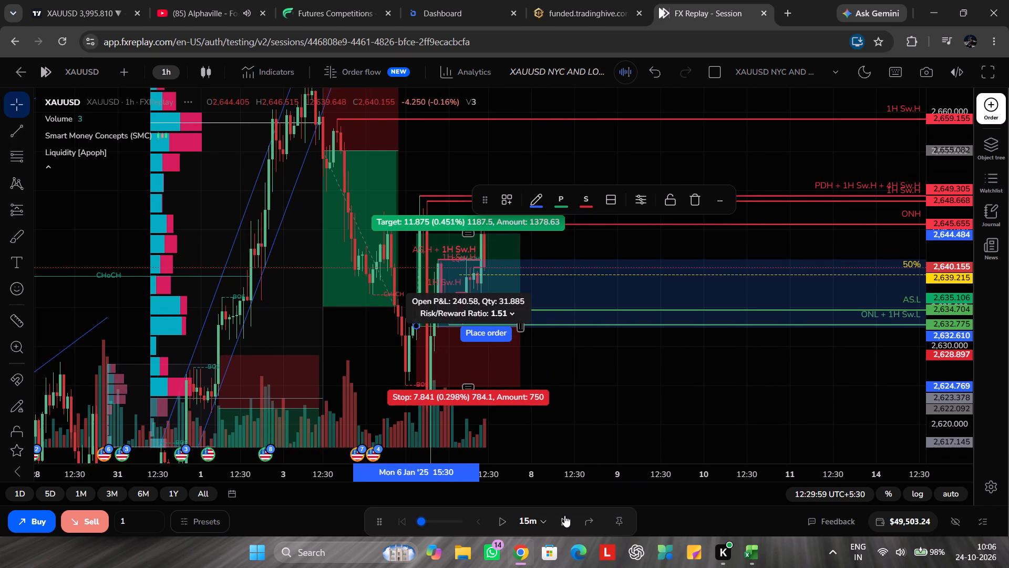
pyautogui.click(564, 515)
pyautogui.tripleClick(564, 515)
pyautogui.tripleClick(564, 515)
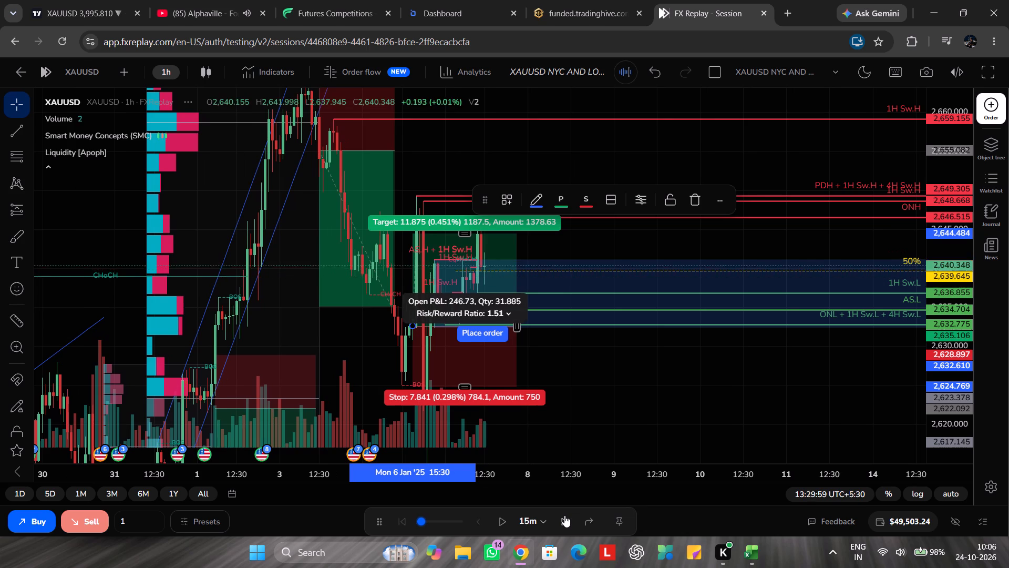
pyautogui.click(564, 515)
pyautogui.tripleClick(564, 515)
pyautogui.tripleClick(564, 515)
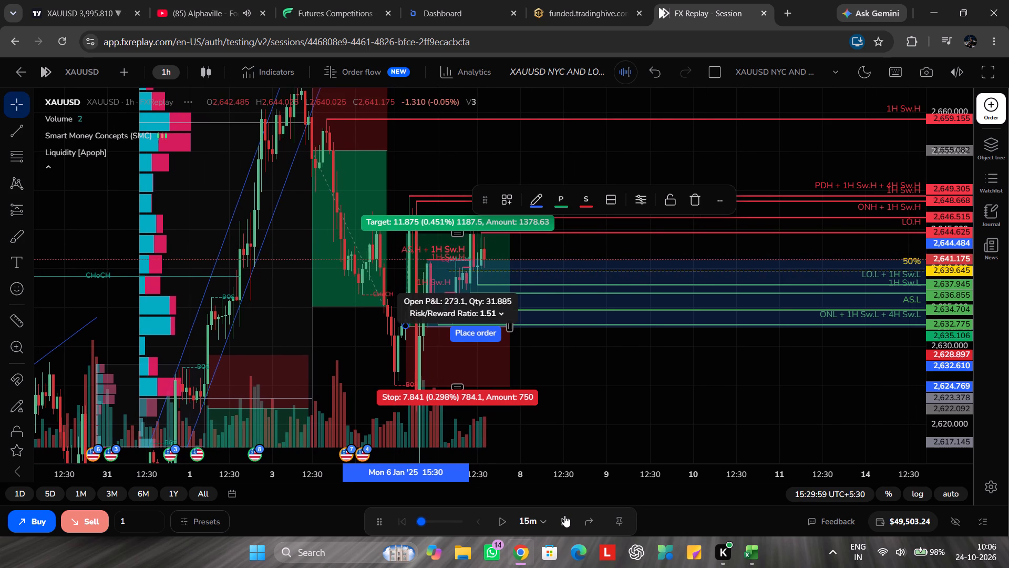
pyautogui.tripleClick(564, 515)
pyautogui.tripleClick(564, 515)
pyautogui.tripleClick(564, 515)
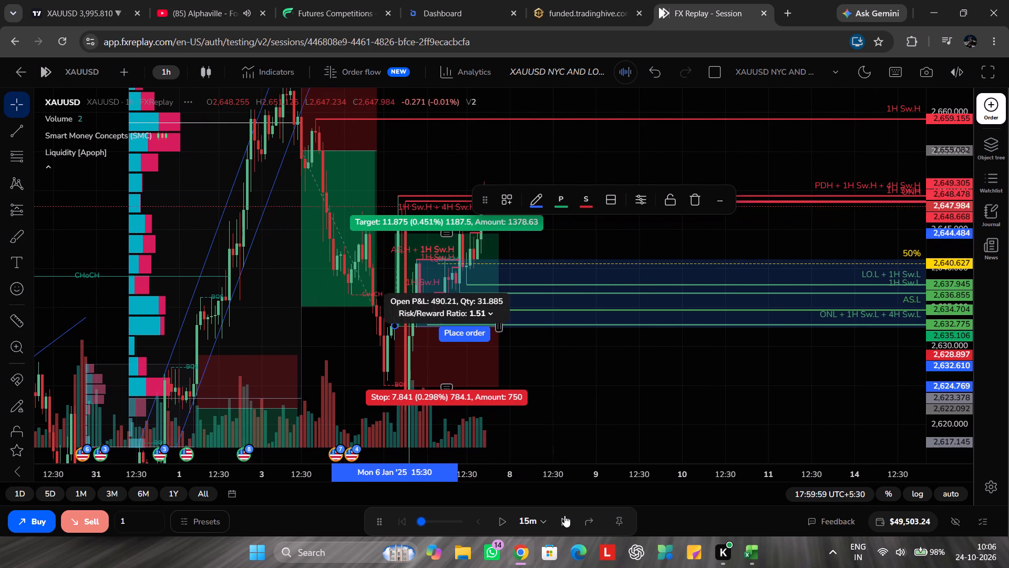
pyautogui.tripleClick(564, 515)
pyautogui.click(564, 515)
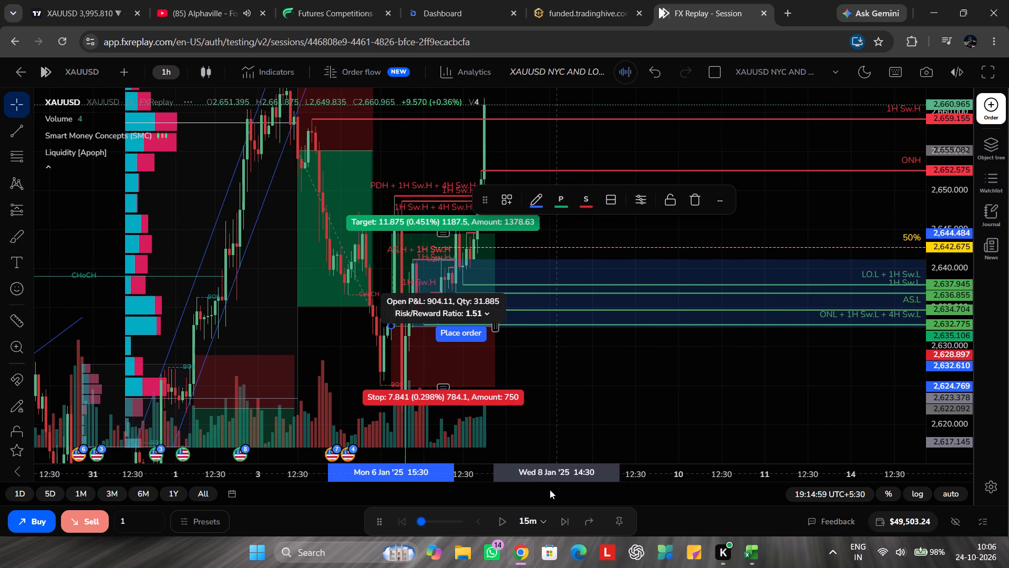
# Play the 15m replay and pause it at 20:14:59 on 7 January.
pyautogui.click(501, 520)
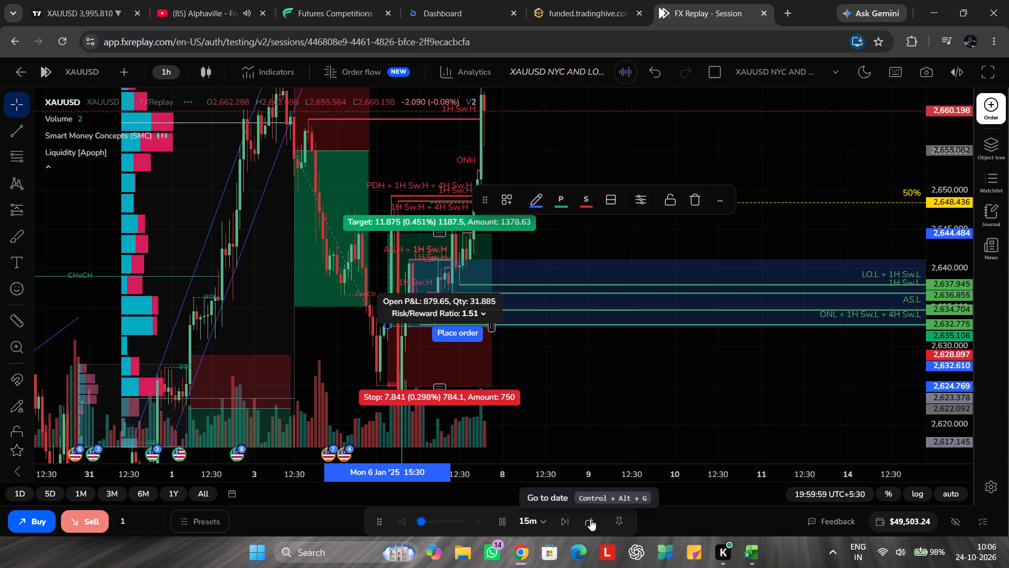
pyautogui.press('space')
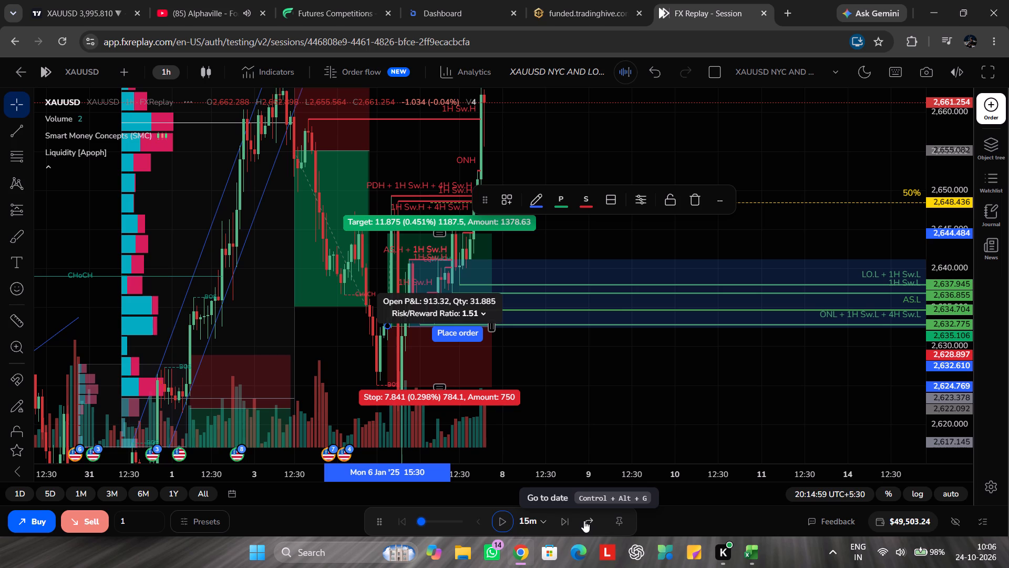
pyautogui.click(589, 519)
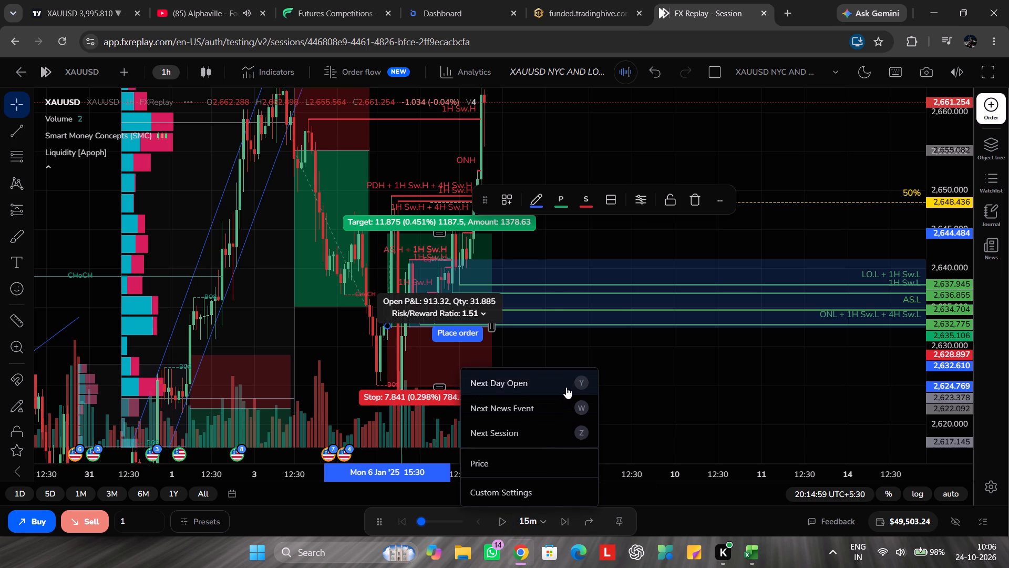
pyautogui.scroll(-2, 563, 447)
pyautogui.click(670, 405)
# Examine the 7 January price move against the surrounding liquidity levels, dismissing the chart feedback request.
pyautogui.moveTo(607, 384); pyautogui.dragTo(611, 409)
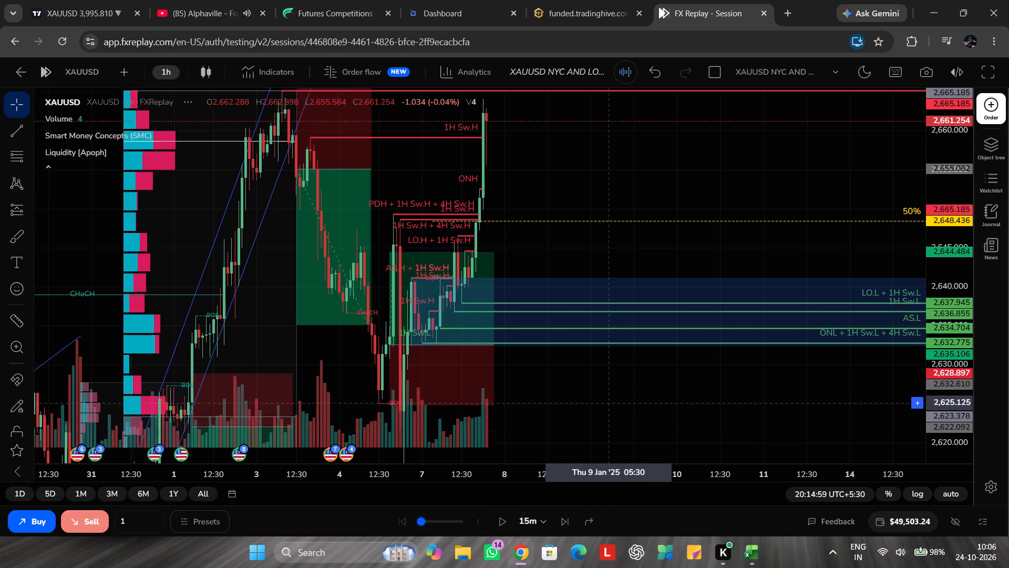
pyautogui.moveTo(611, 409); pyautogui.dragTo(637, 371)
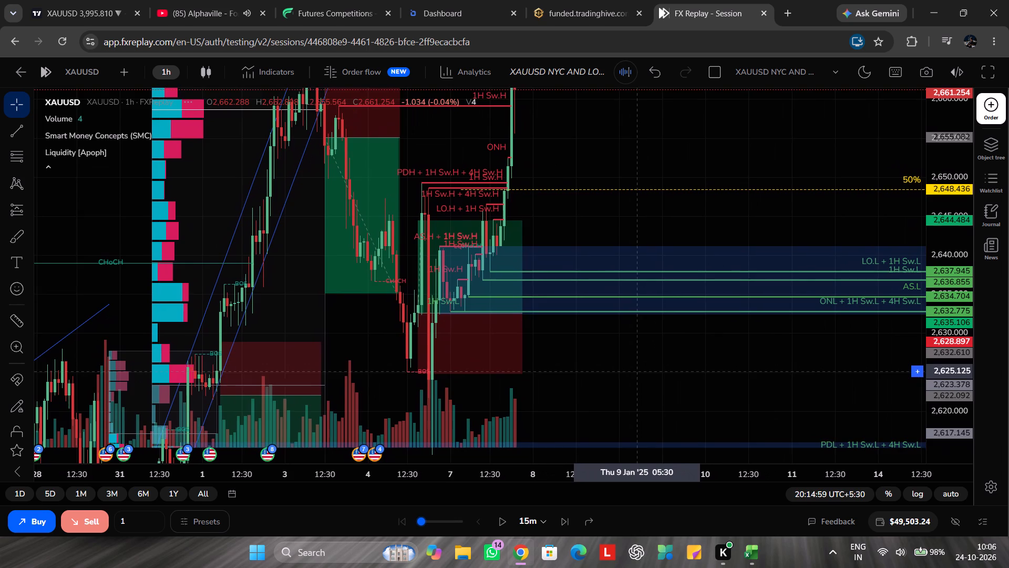
pyautogui.moveTo(637, 371); pyautogui.dragTo(644, 387)
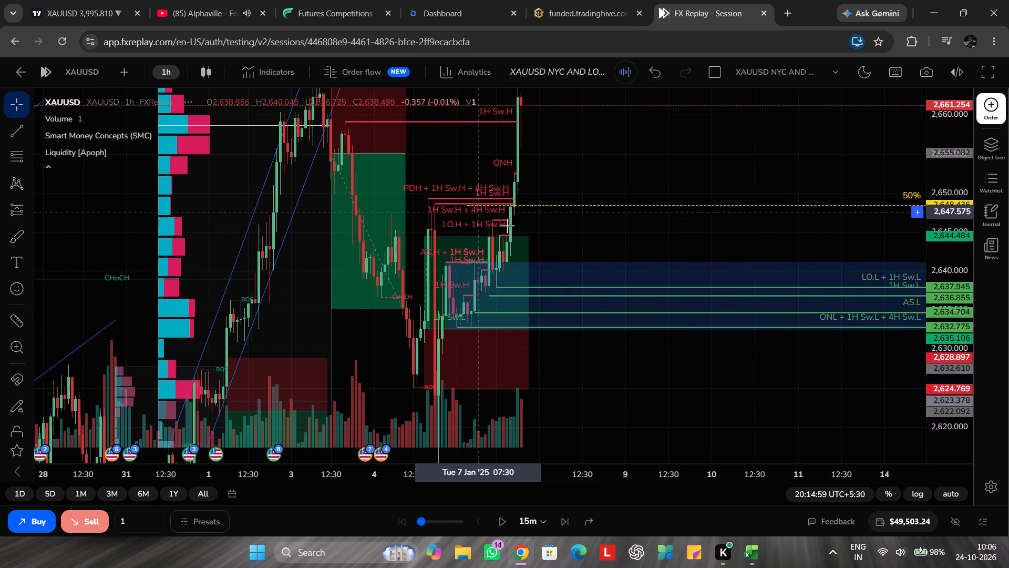
pyautogui.moveTo(589, 216); pyautogui.dragTo(670, 229)
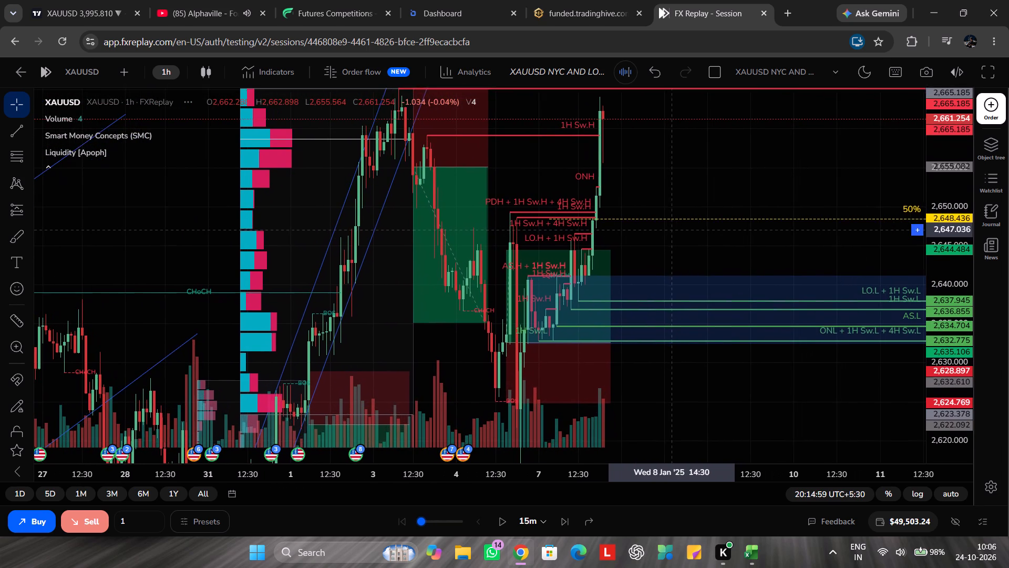
pyautogui.moveTo(670, 229); pyautogui.dragTo(670, 229)
pyautogui.scroll(-6, 961, 200)
pyautogui.moveTo(771, 186); pyautogui.dragTo(732, 209)
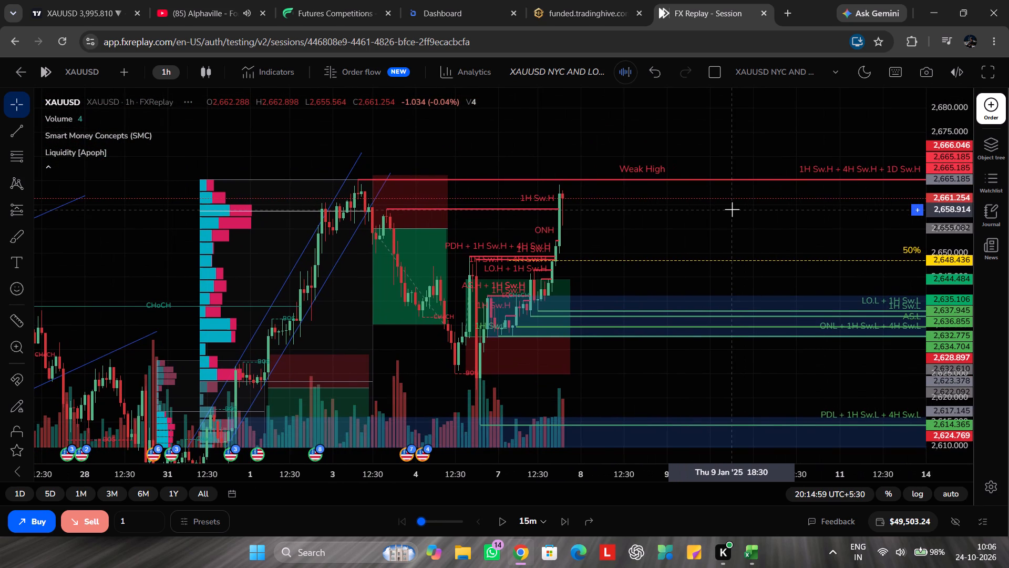
pyautogui.scroll(2, 735, 247)
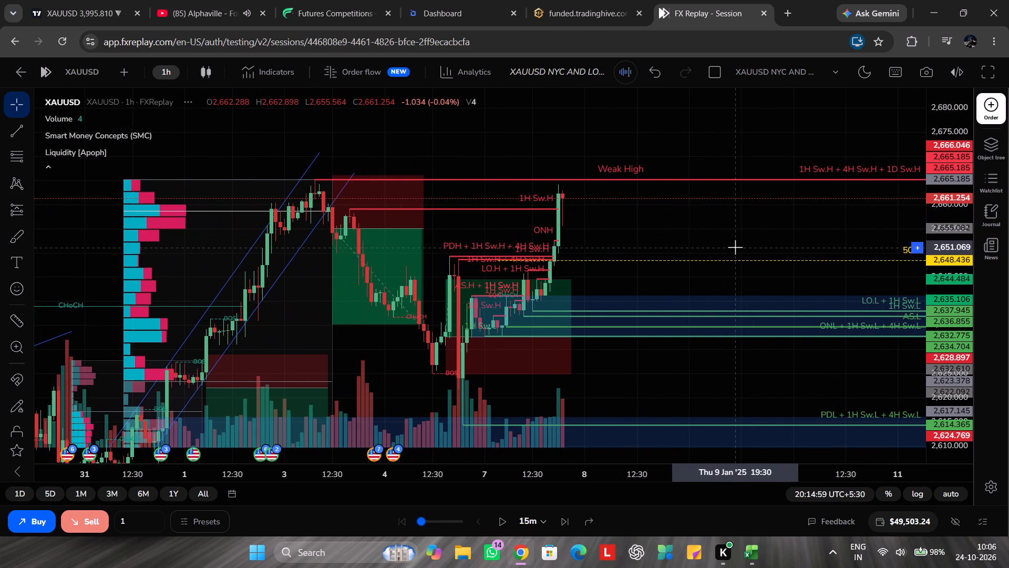
pyautogui.scroll(5, 950, 227)
pyautogui.scroll(-1, 745, 219)
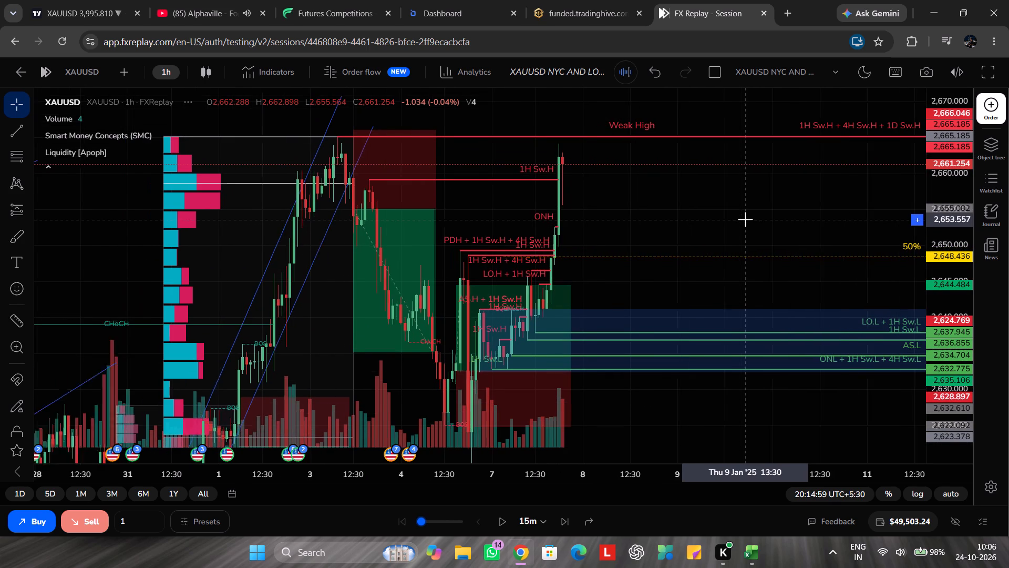
pyautogui.scroll(-1, 745, 219)
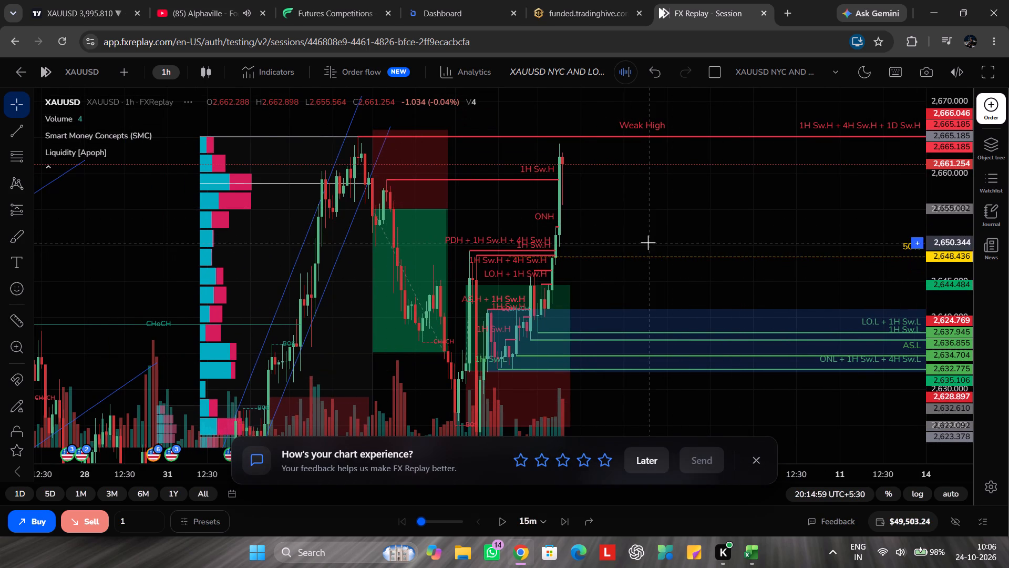
pyautogui.click(757, 455)
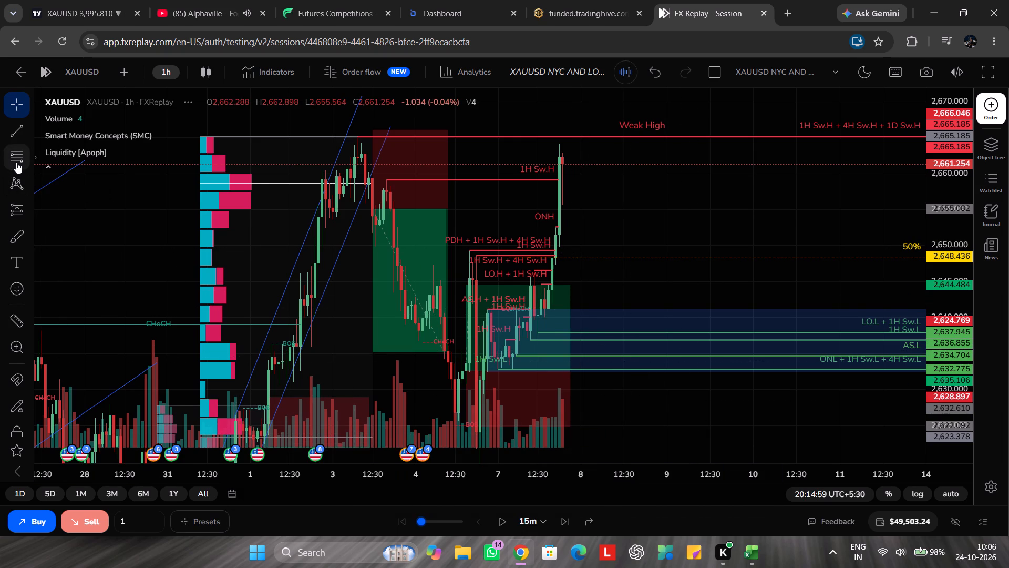
# Play the 15m replay and pause it at 22:14:59 on 7 January.
pyautogui.moveTo(685, 215); pyautogui.dragTo(621, 219)
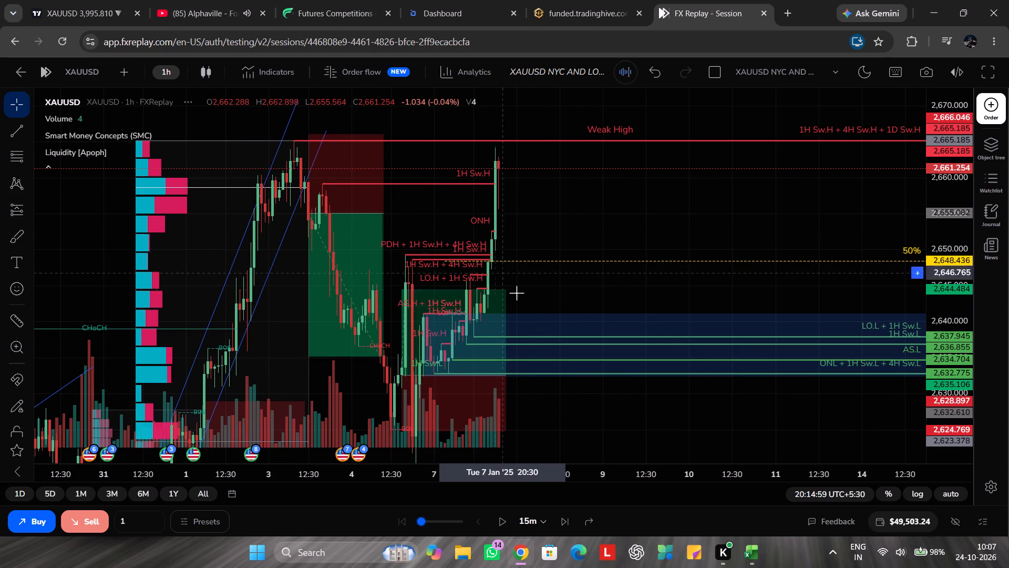
pyautogui.press('space')
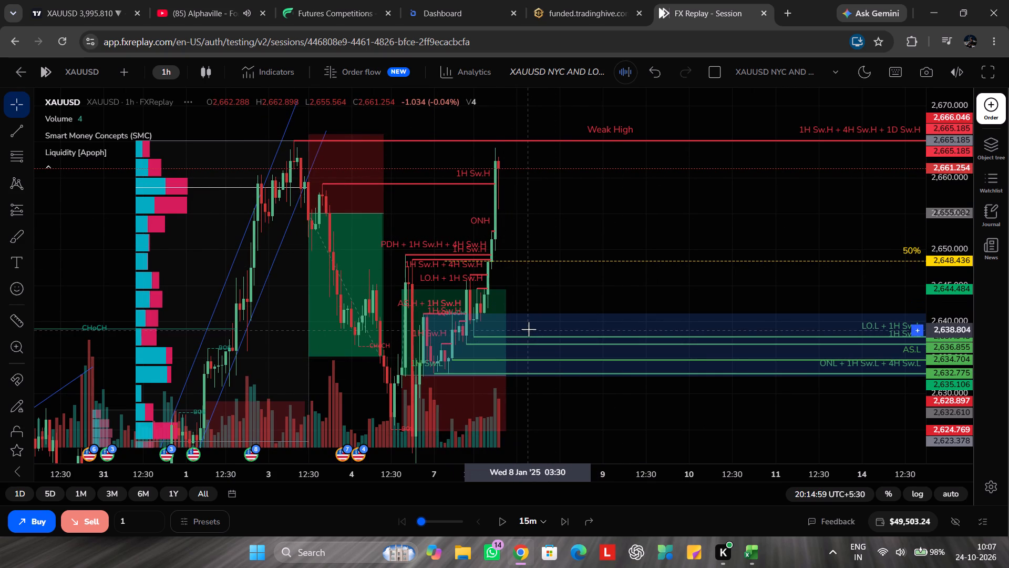
pyautogui.click(501, 515)
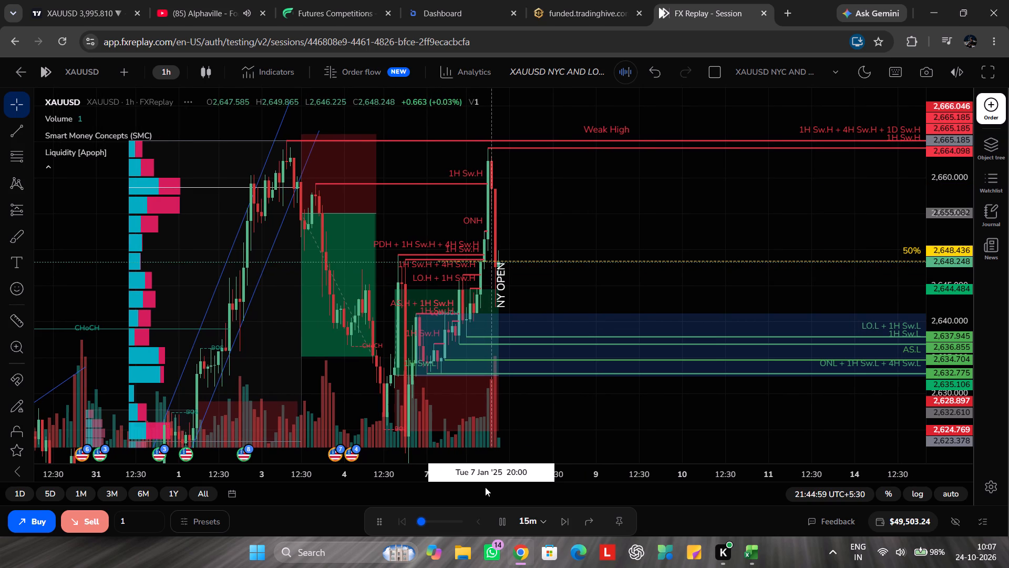
pyautogui.press('space')
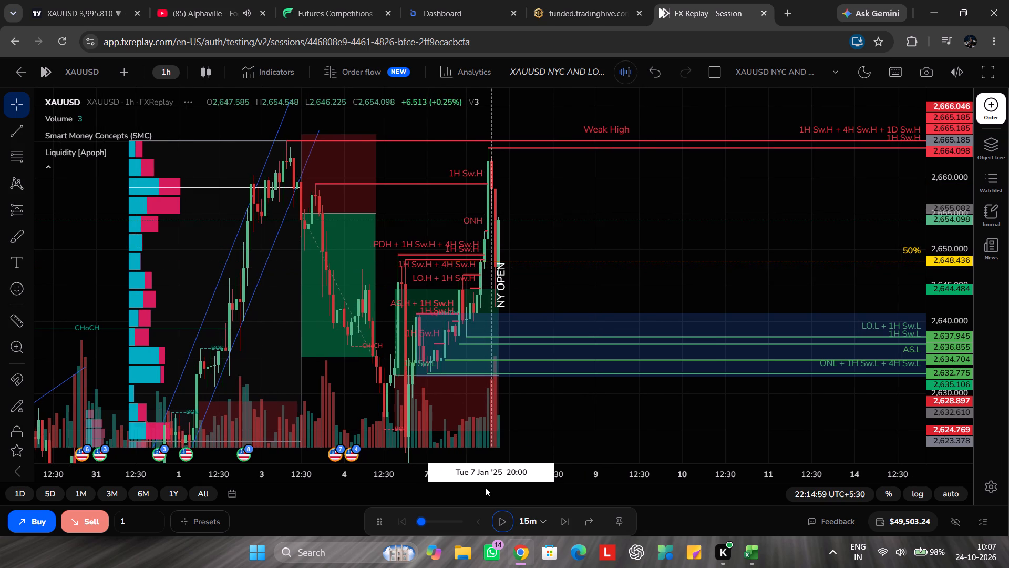
# Change the replay step interval to 5m.
pyautogui.click(523, 520)
pyautogui.click(523, 520)
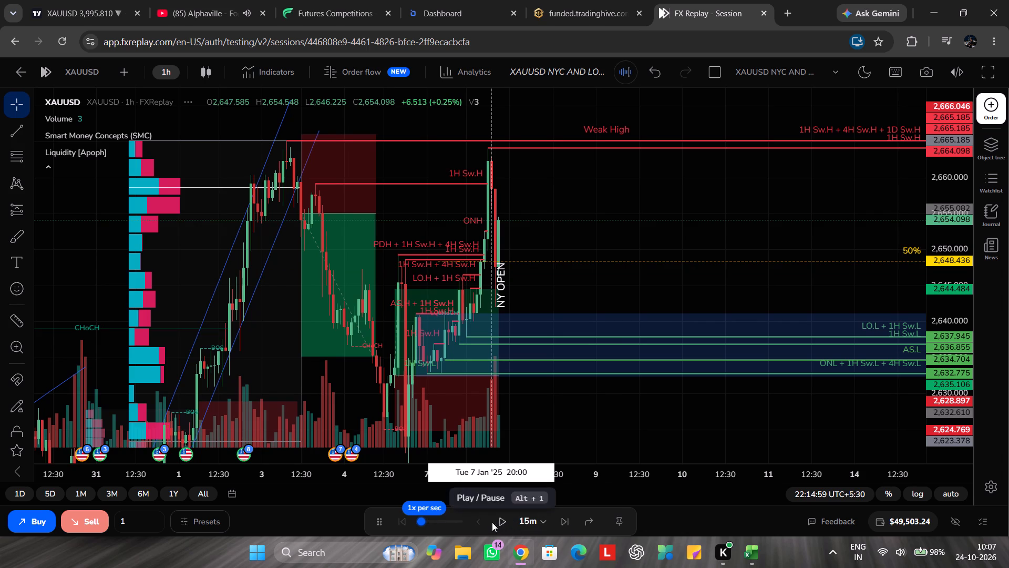
pyautogui.click(524, 523)
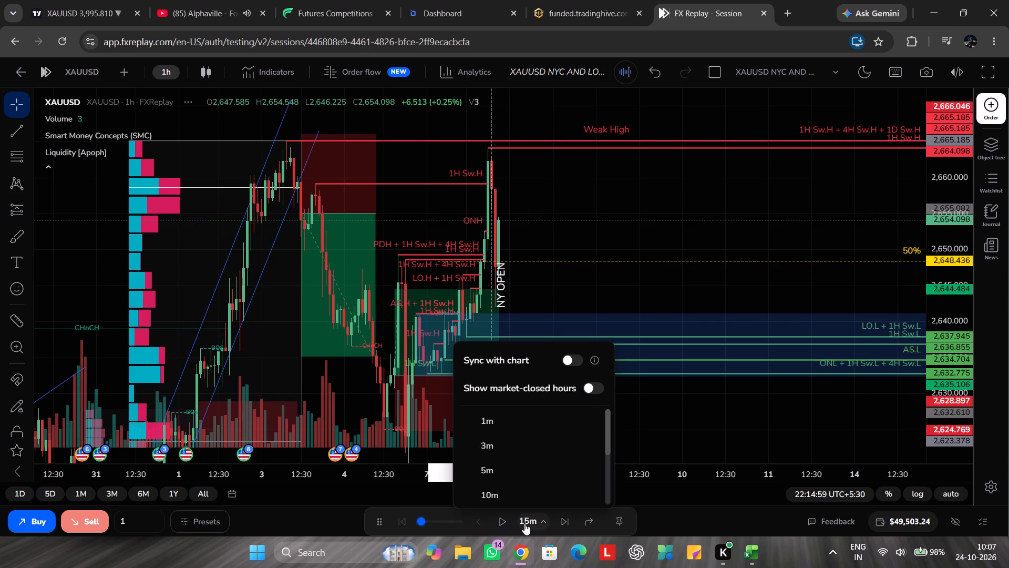
pyautogui.scroll(-6, 531, 449)
pyautogui.click(707, 429)
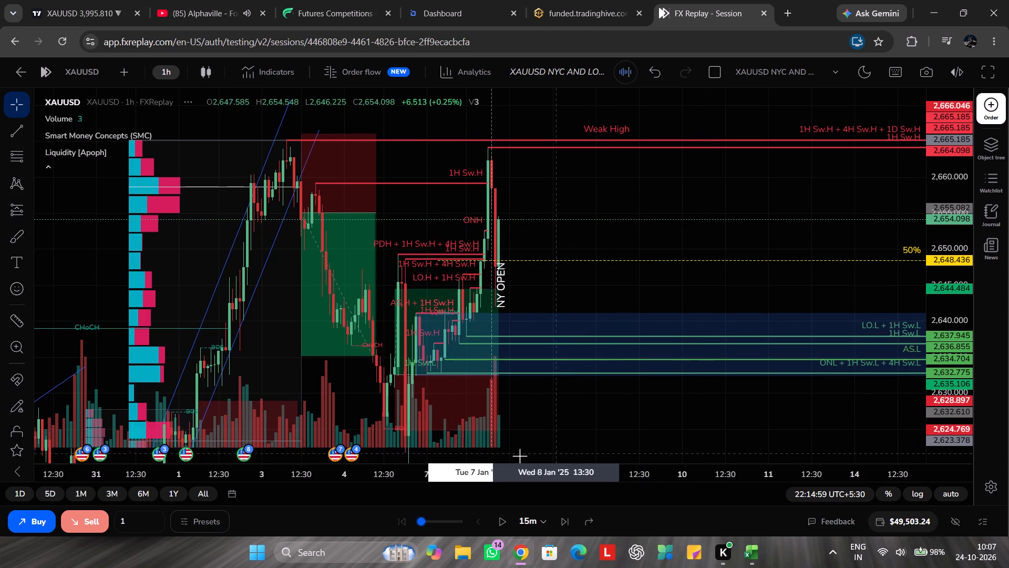
pyautogui.moveTo(421, 523); pyautogui.dragTo(410, 522)
pyautogui.click(536, 526)
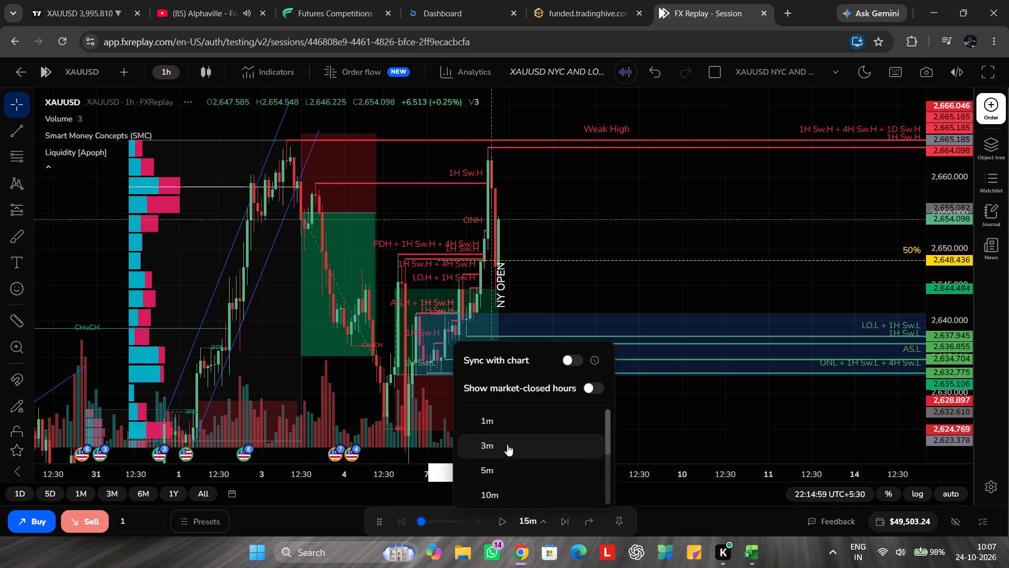
pyautogui.click(511, 474)
# Play the 5m replay and pause it at 22:29:59 on 7 January.
pyautogui.press('space')
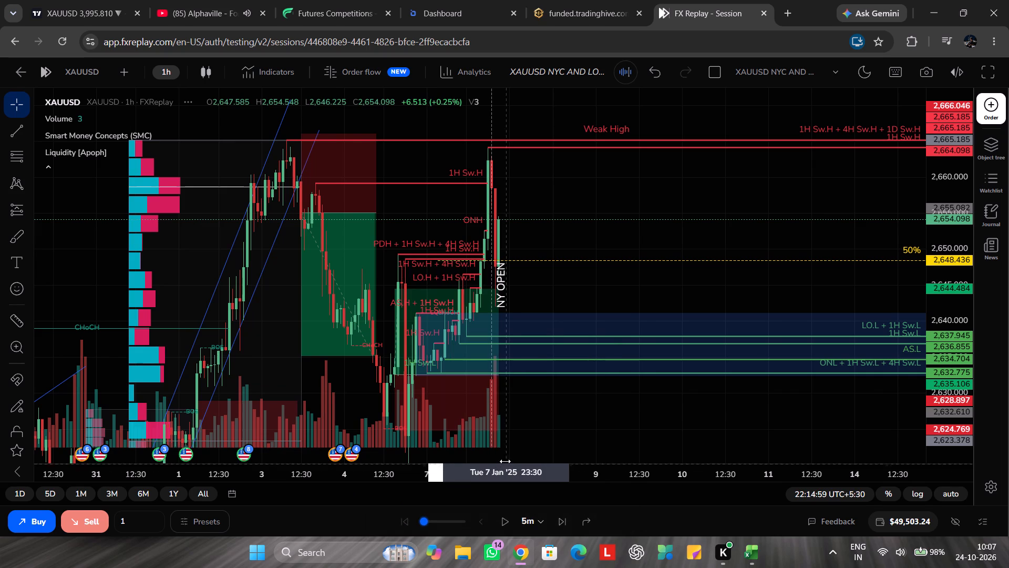
pyautogui.click(504, 520)
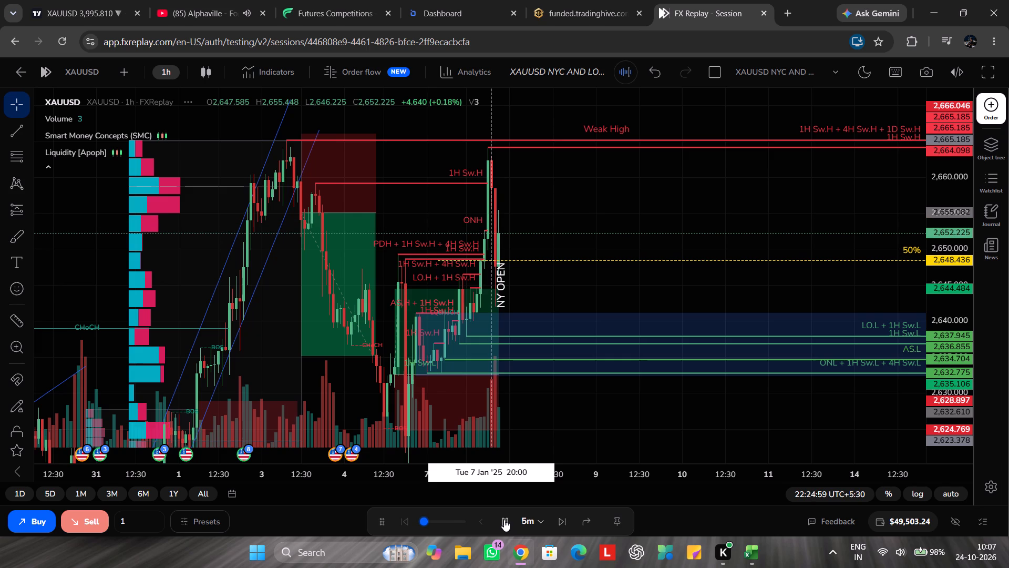
pyautogui.click(504, 520)
# Examine the 7 January price action around the New York open against the liquidity levels above and below it.
pyautogui.moveTo(582, 283); pyautogui.dragTo(582, 303)
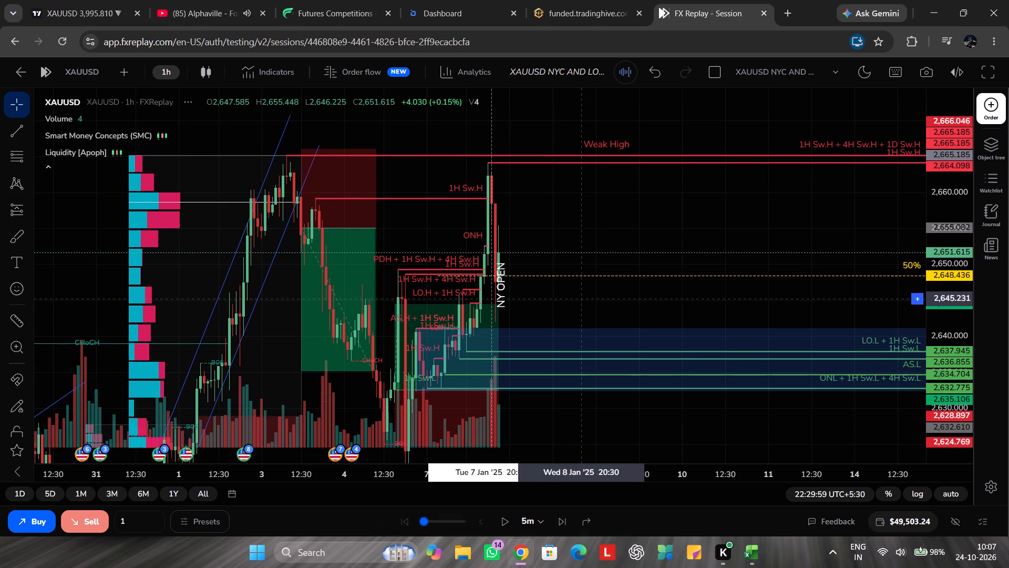
pyautogui.moveTo(582, 303); pyautogui.dragTo(584, 311)
pyautogui.scroll(4, 945, 229)
pyautogui.scroll(-4, 724, 191)
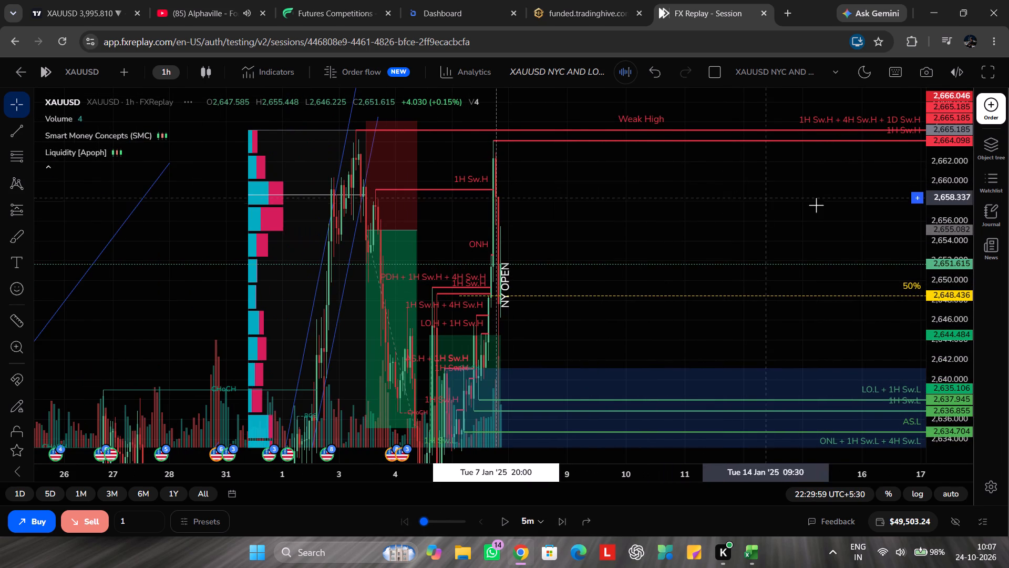
pyautogui.scroll(-7, 940, 211)
pyautogui.scroll(9, 643, 218)
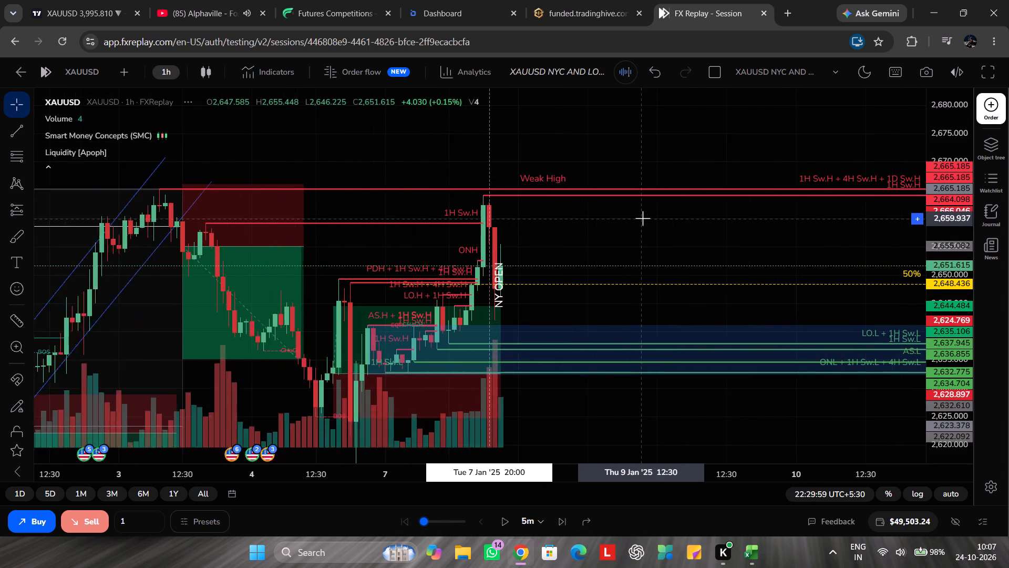
pyautogui.scroll(2, 643, 218)
pyautogui.moveTo(614, 245); pyautogui.dragTo(647, 215)
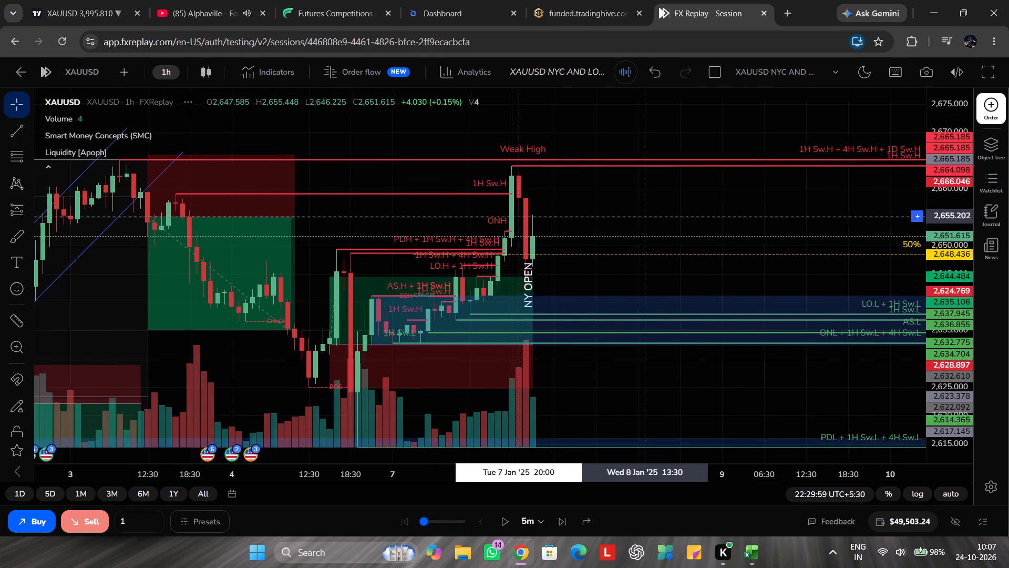
pyautogui.moveTo(647, 215); pyautogui.dragTo(653, 182)
pyautogui.scroll(-3, 653, 182)
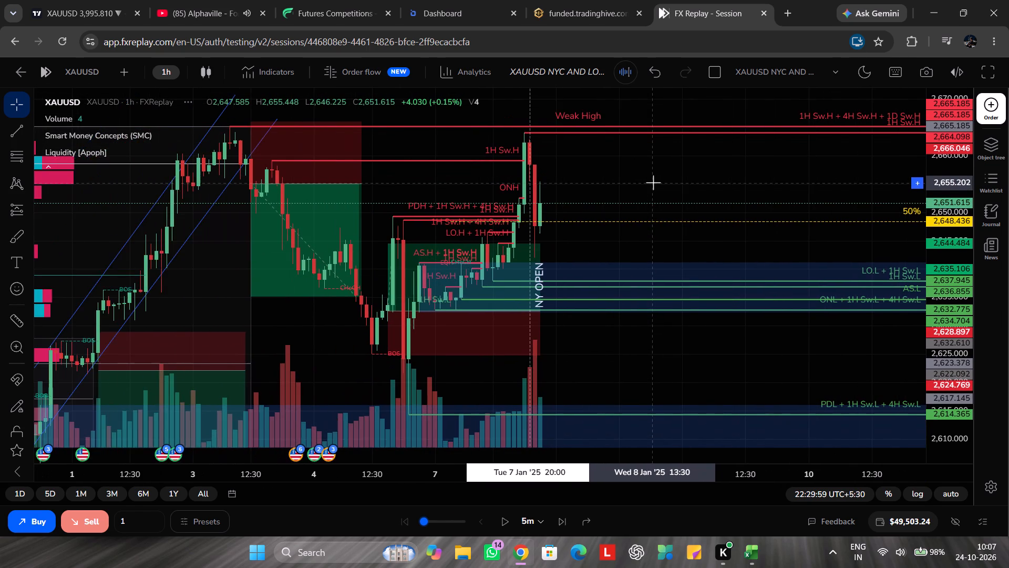
pyautogui.scroll(-1, 653, 182)
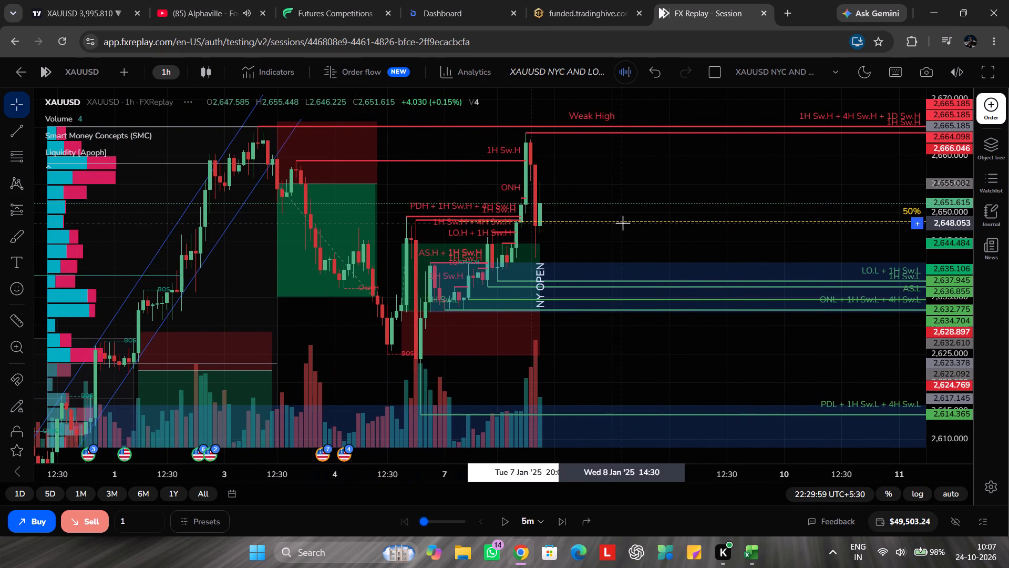
pyautogui.moveTo(630, 261); pyautogui.dragTo(622, 231)
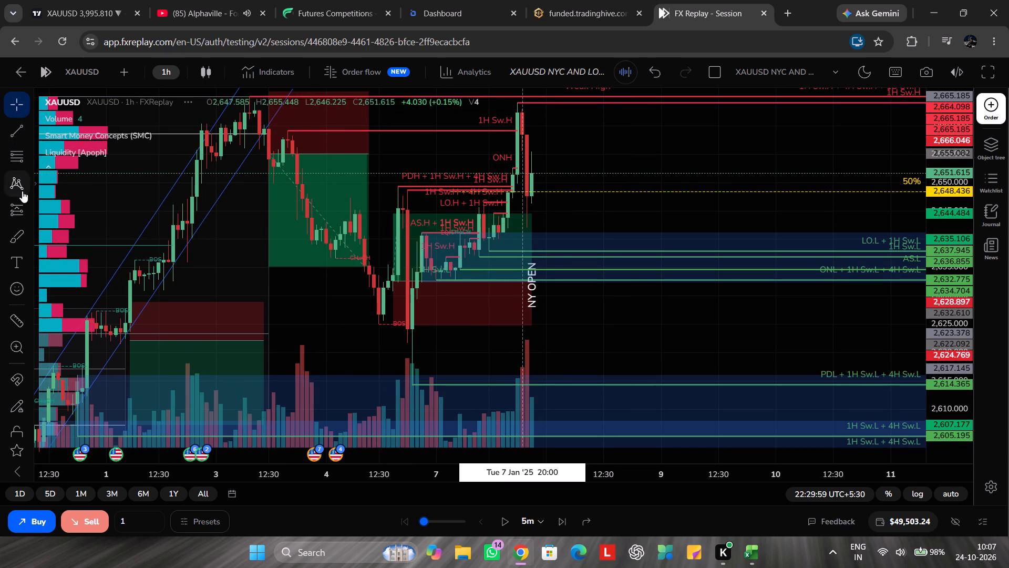
pyautogui.moveTo(613, 191); pyautogui.dragTo(602, 207)
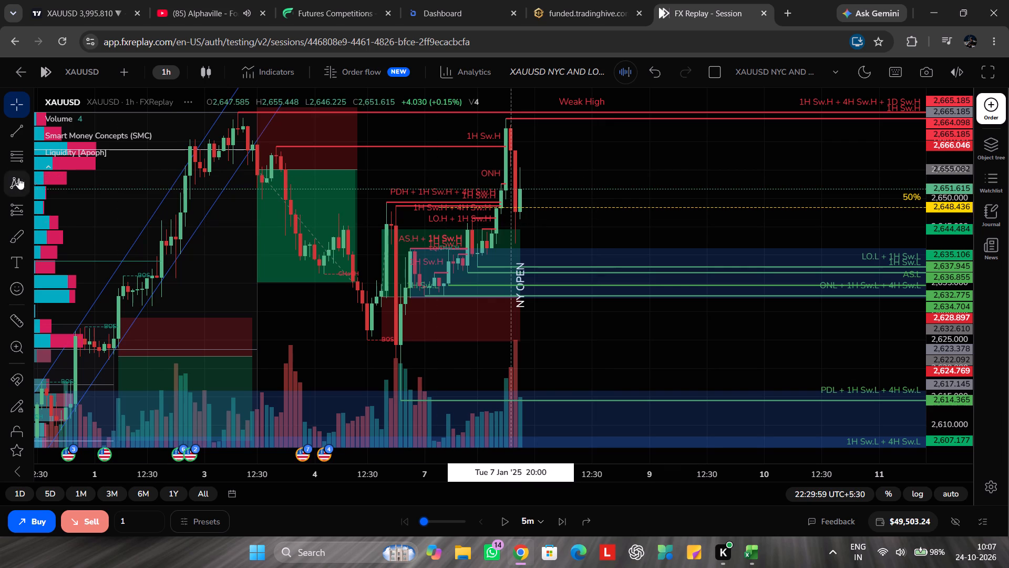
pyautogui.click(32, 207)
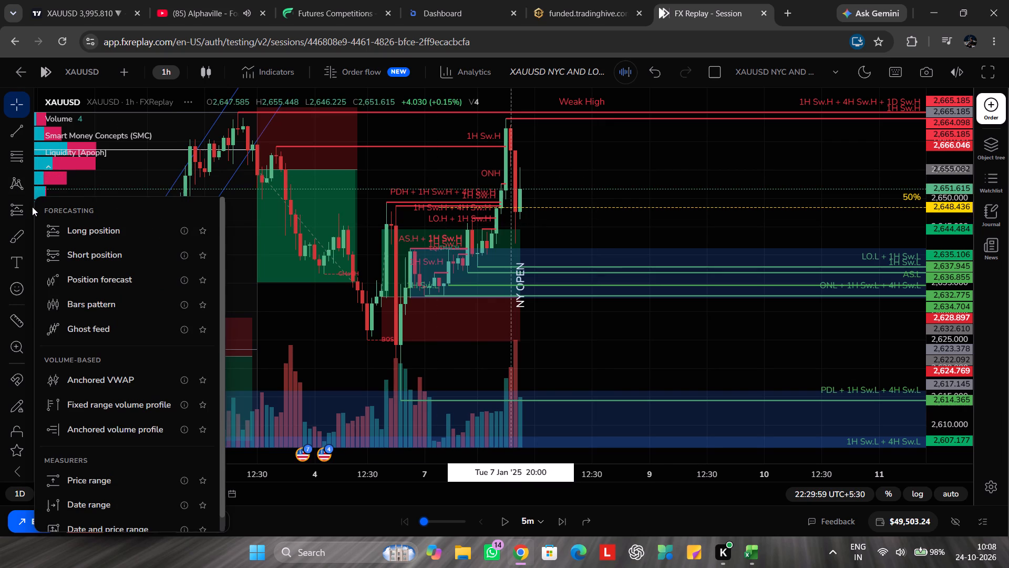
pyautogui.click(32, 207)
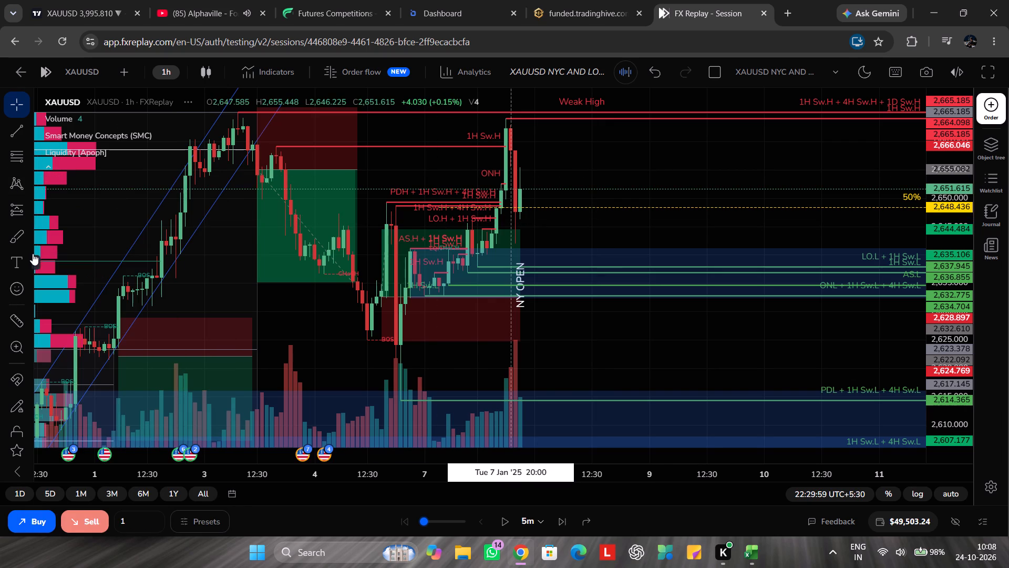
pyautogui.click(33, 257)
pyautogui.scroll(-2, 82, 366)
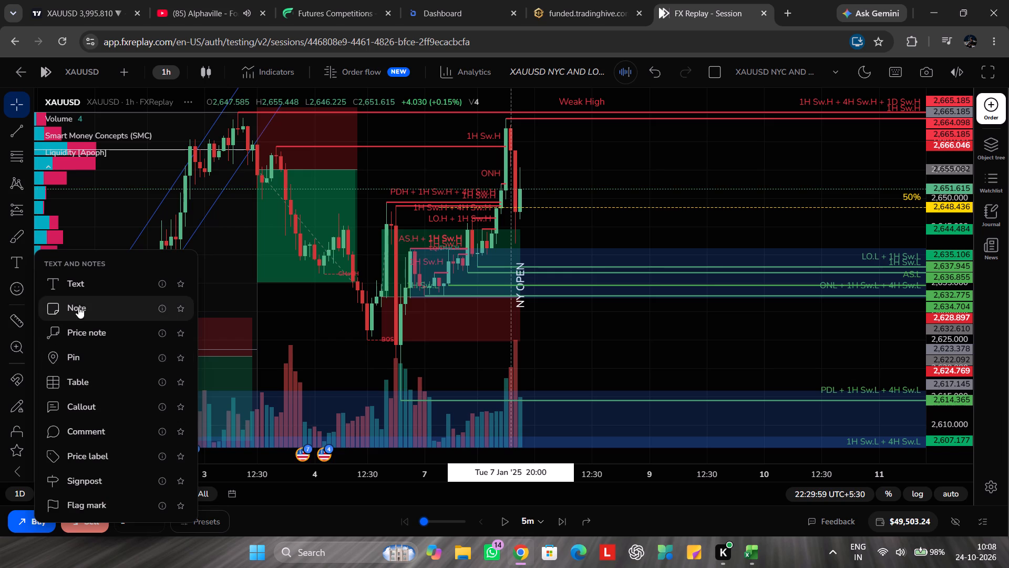
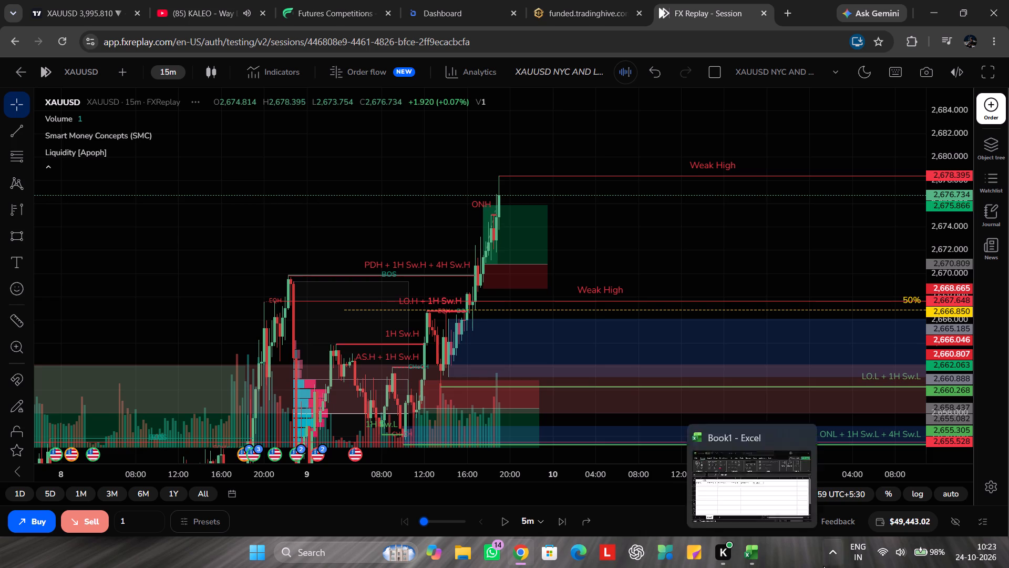
# Log the sixth January trade in Excel by entering "6th trade+1" in cell G2.
pyautogui.click(755, 556)
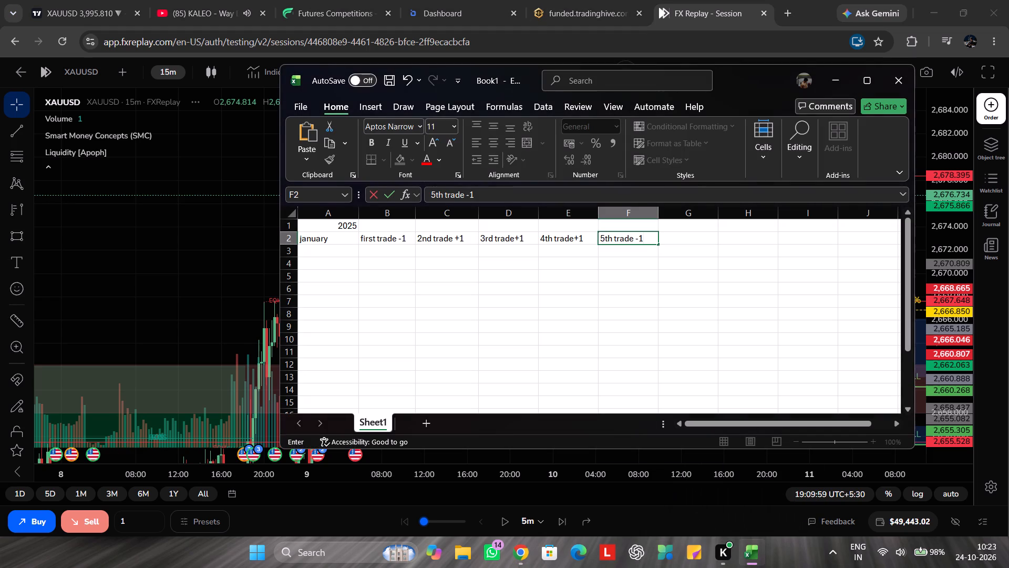
pyautogui.click(672, 244)
pyautogui.click(674, 242)
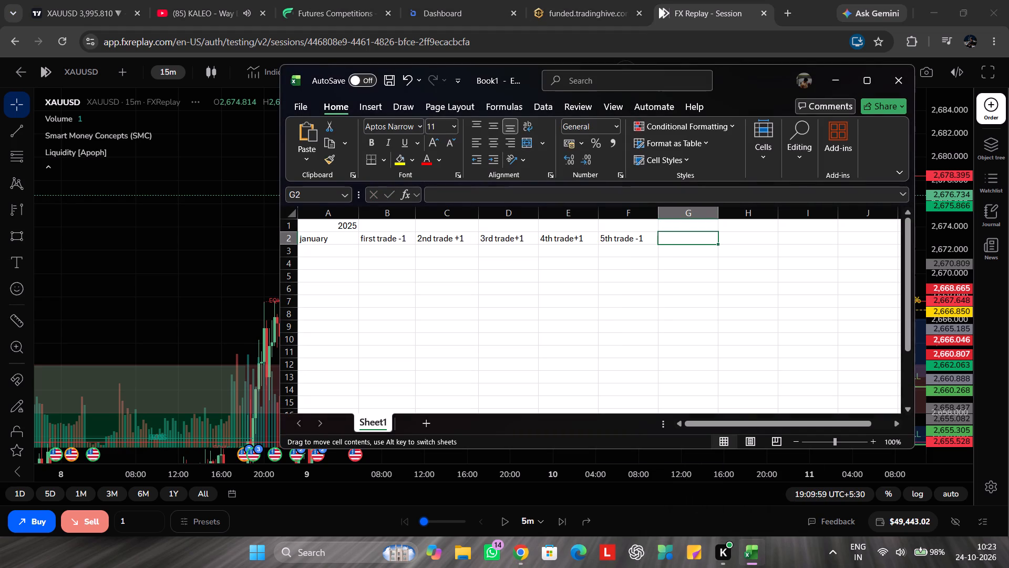
pyautogui.write('6th')
pyautogui.press('space')
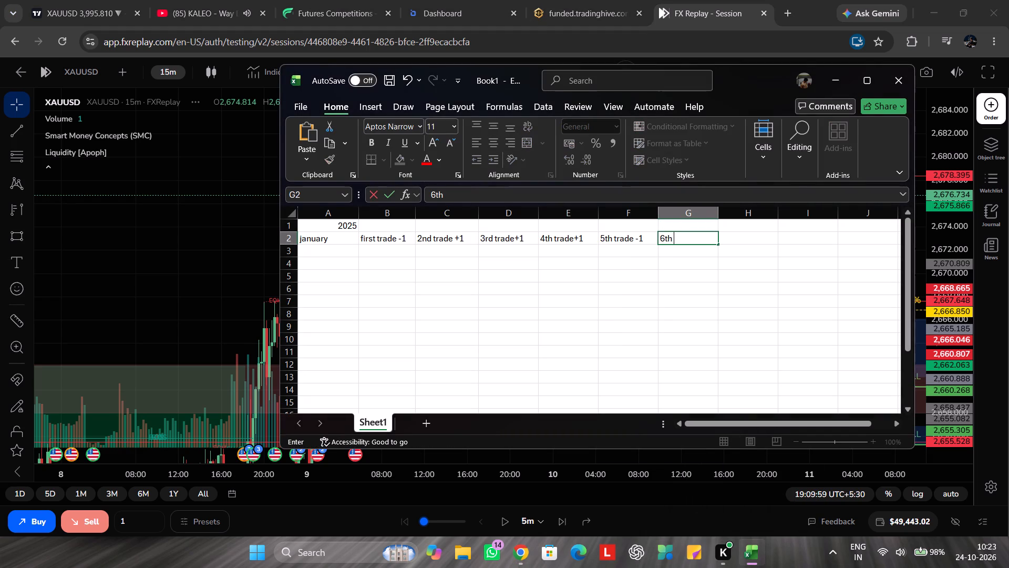
pyautogui.write('trade')
pyautogui.write('+1')
# Switch back to FX Replay and examine the 8–9 January XAUUSD price action against the marked liquidity levels and trade zones.
pyautogui.click(178, 246)
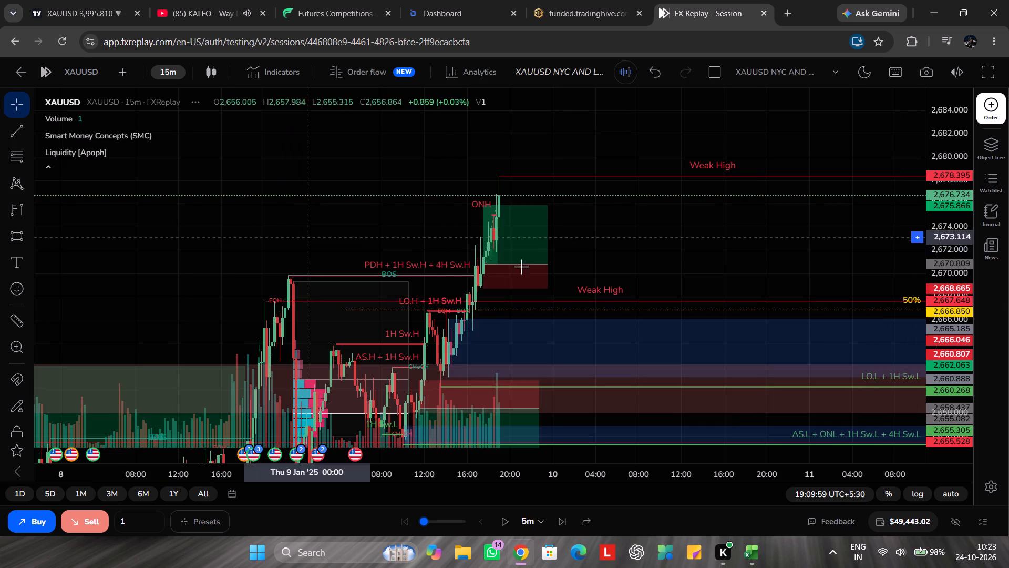
pyautogui.scroll(-6, 768, 275)
pyautogui.scroll(3, 679, 293)
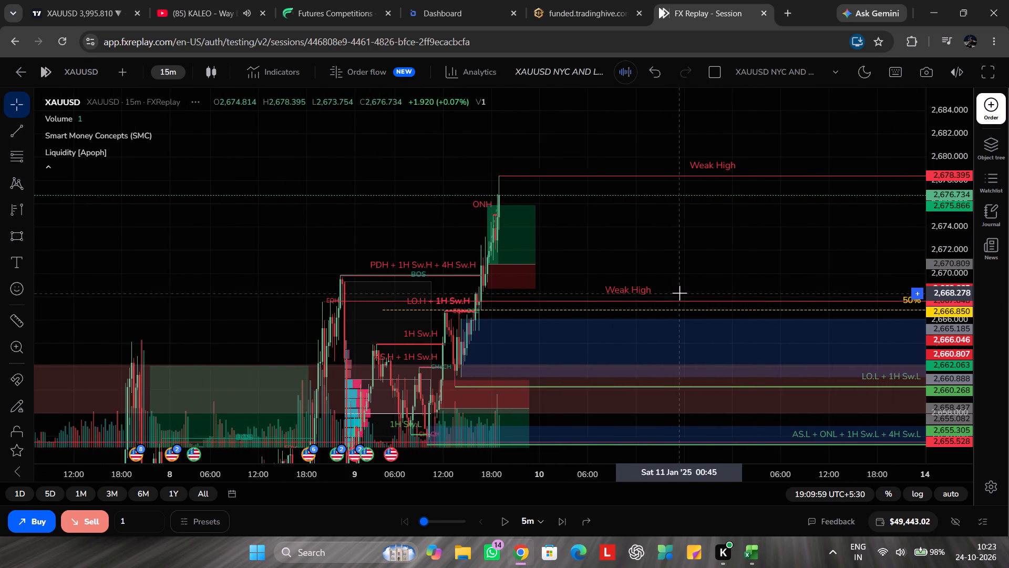
pyautogui.scroll(4, 679, 293)
pyautogui.moveTo(679, 244); pyautogui.dragTo(804, 173)
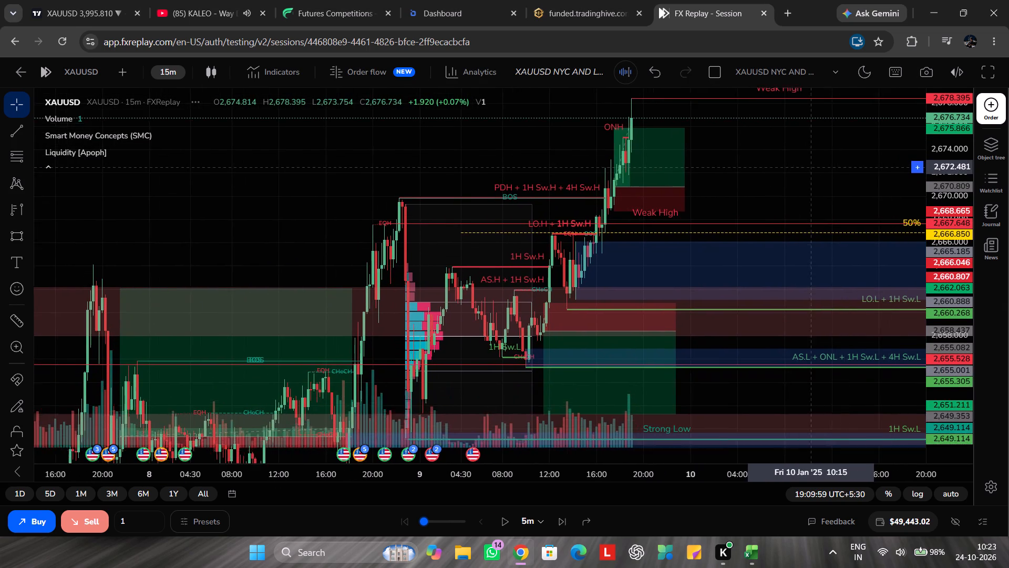
pyautogui.moveTo(804, 173); pyautogui.dragTo(796, 180)
pyautogui.scroll(-5, 951, 182)
pyautogui.scroll(-3, 813, 217)
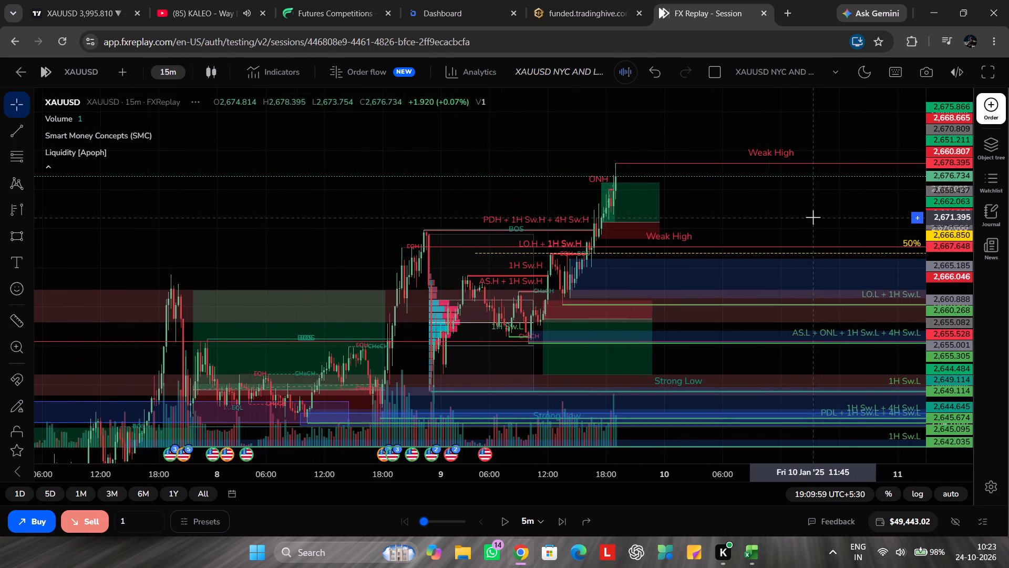
pyautogui.scroll(-1, 813, 217)
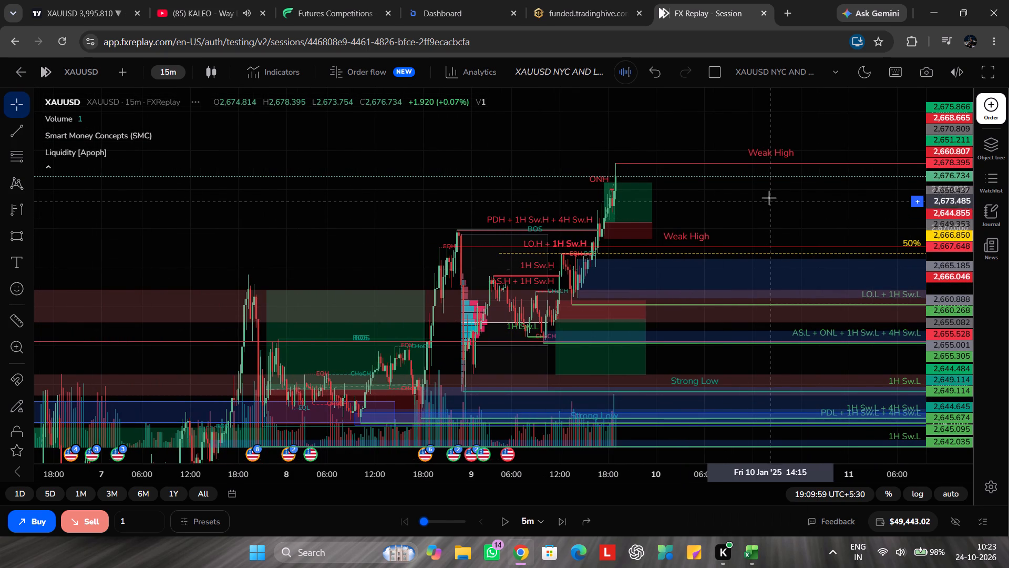
pyautogui.moveTo(763, 204); pyautogui.dragTo(650, 211)
# Resume the 5m replay from 19:09:59 on 9 January at a speed of 2x per second.
pyautogui.press('space')
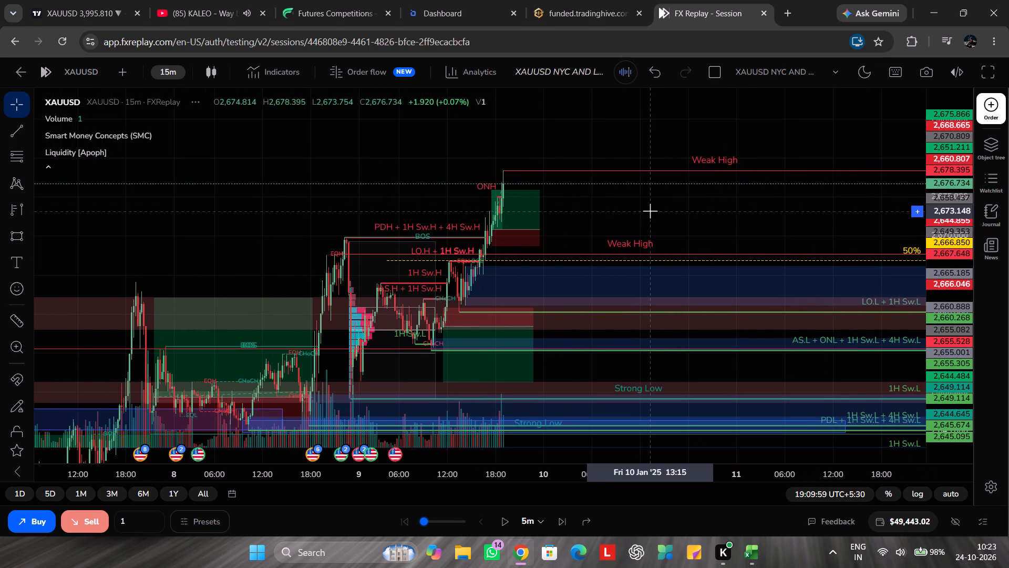
pyautogui.click(500, 520)
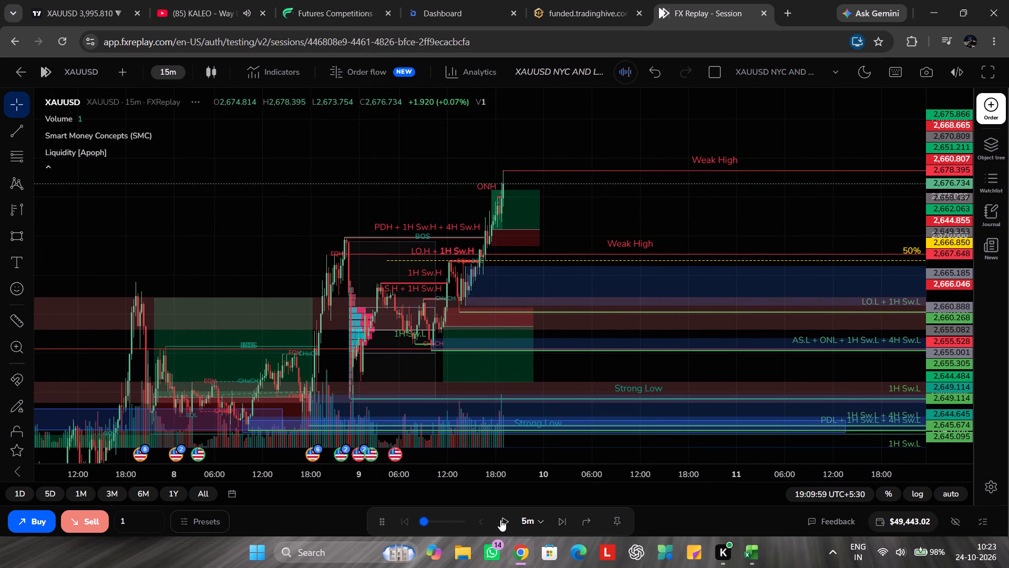
pyautogui.click(423, 524)
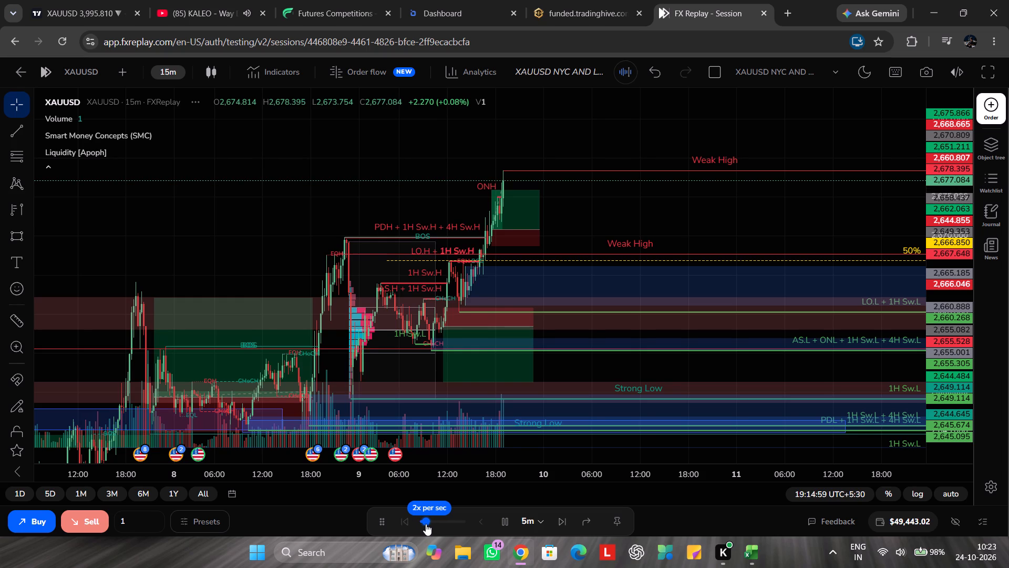
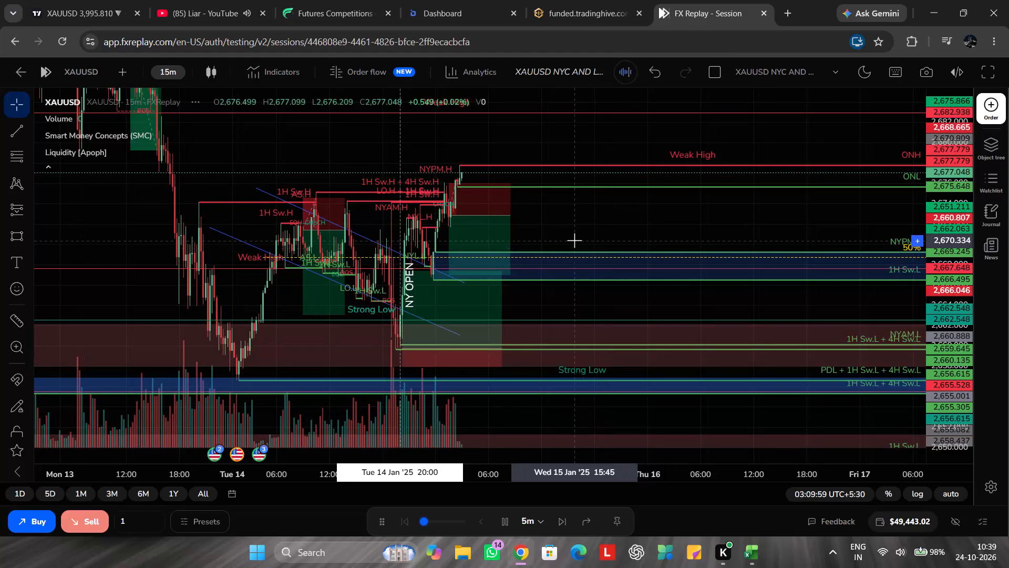
# Follow the running XAUUSD replay through the early 15 January session, examining price against the overnight high and low, swing lows and trade zones.
pyautogui.scroll(5, 575, 240)
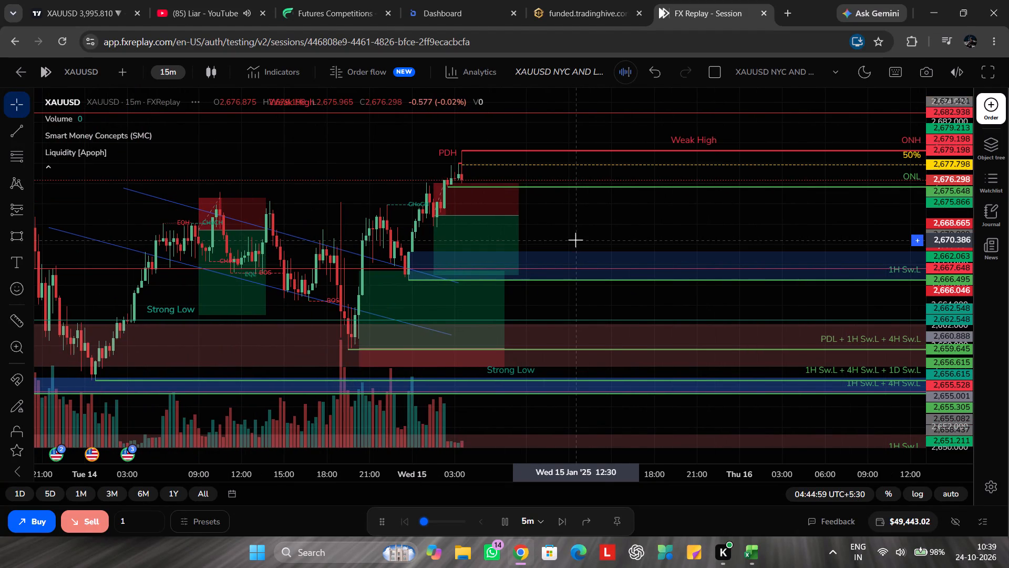
pyautogui.moveTo(575, 226); pyautogui.dragTo(567, 238)
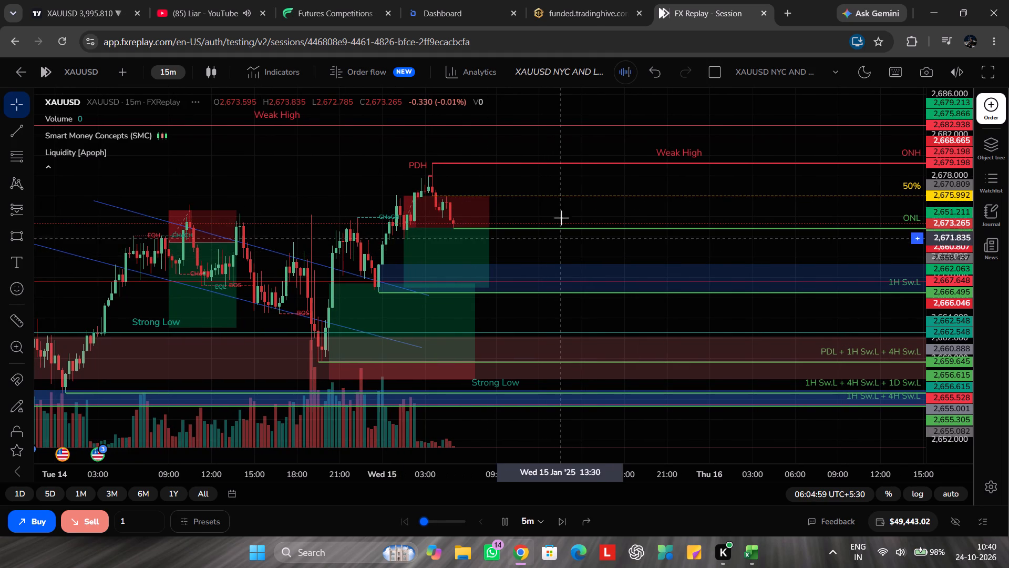
pyautogui.moveTo(553, 207); pyautogui.dragTo(604, 207)
pyautogui.scroll(-2, 604, 207)
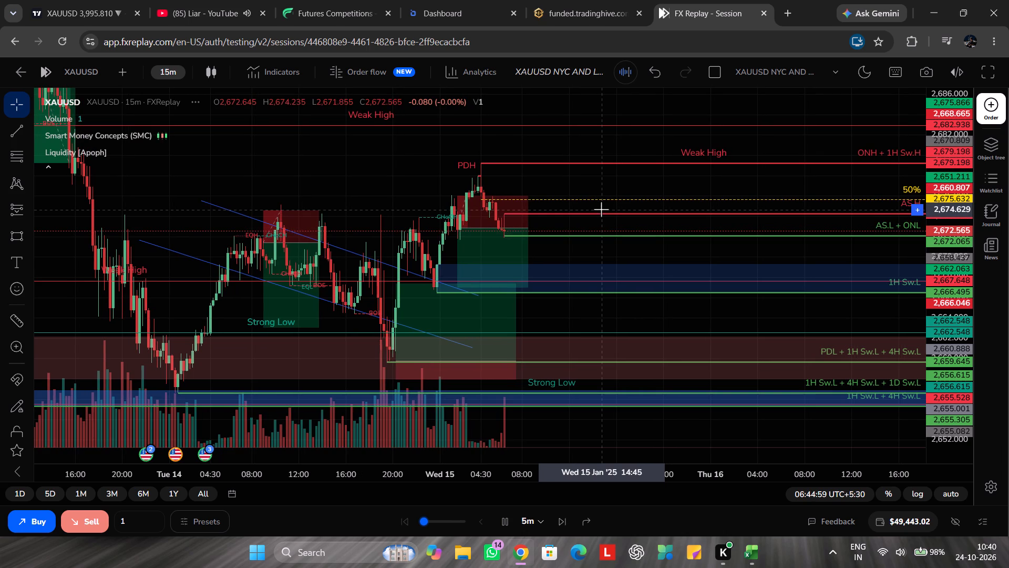
pyautogui.scroll(-2, 601, 209)
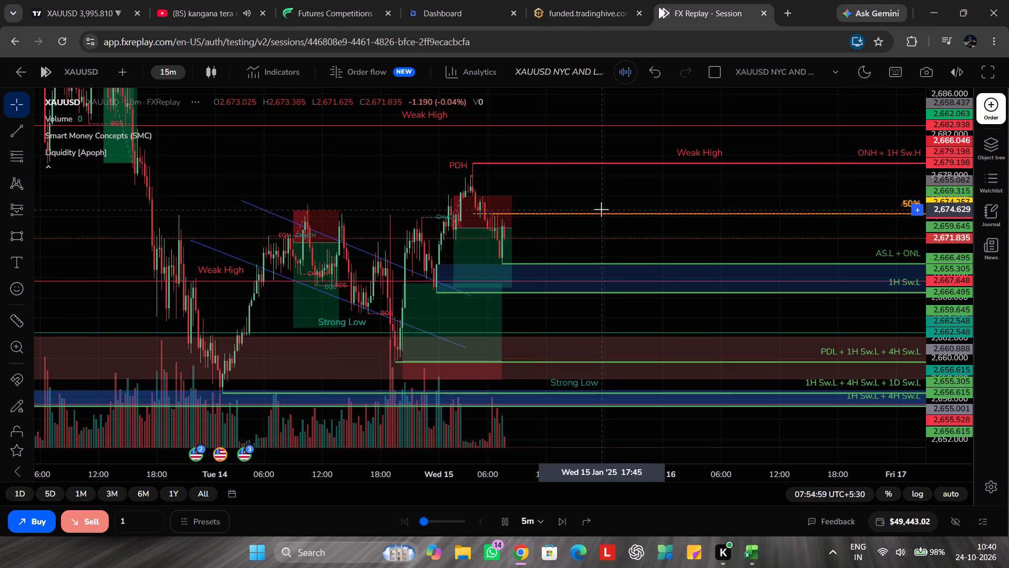
pyautogui.moveTo(571, 236); pyautogui.dragTo(551, 241)
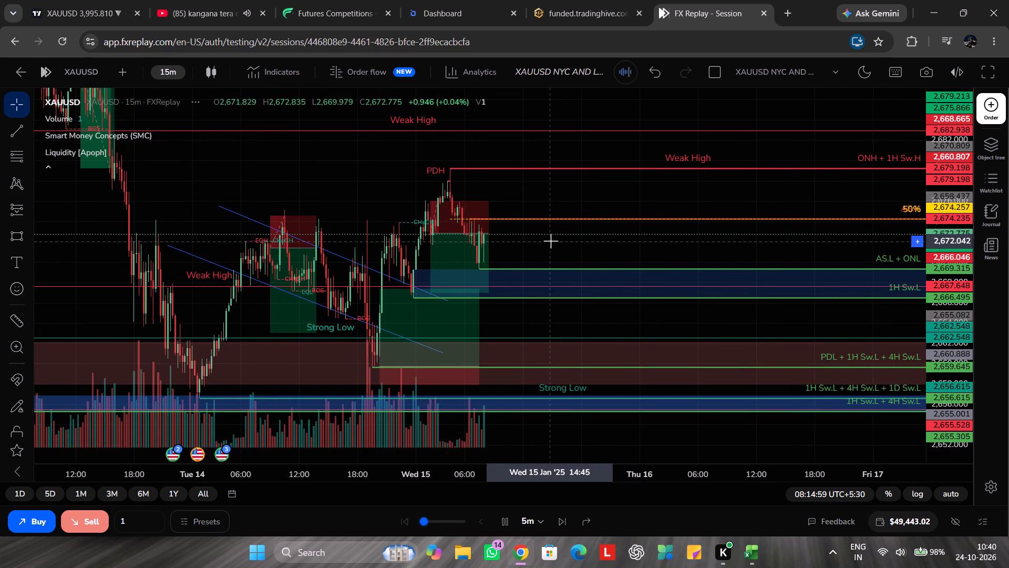